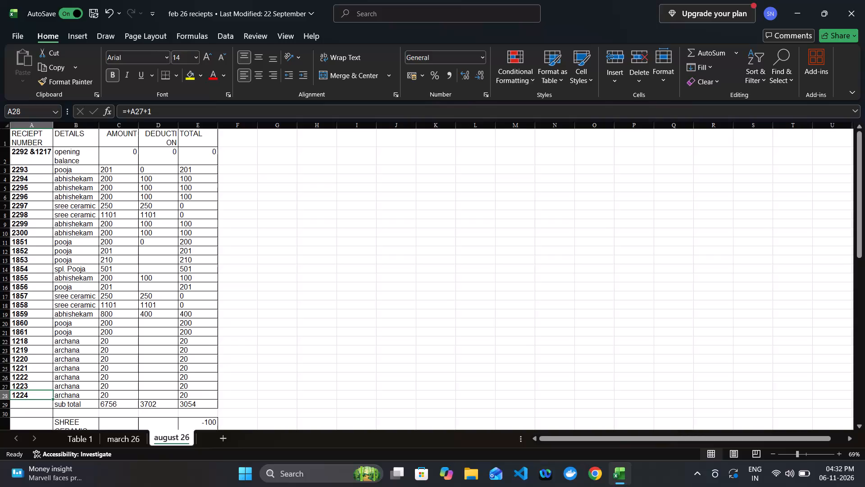
Insert a blank row above the sub total row on the august 26 sheet and save the workbook.
{"action": "left_click", "coordinate": [33, 404]}
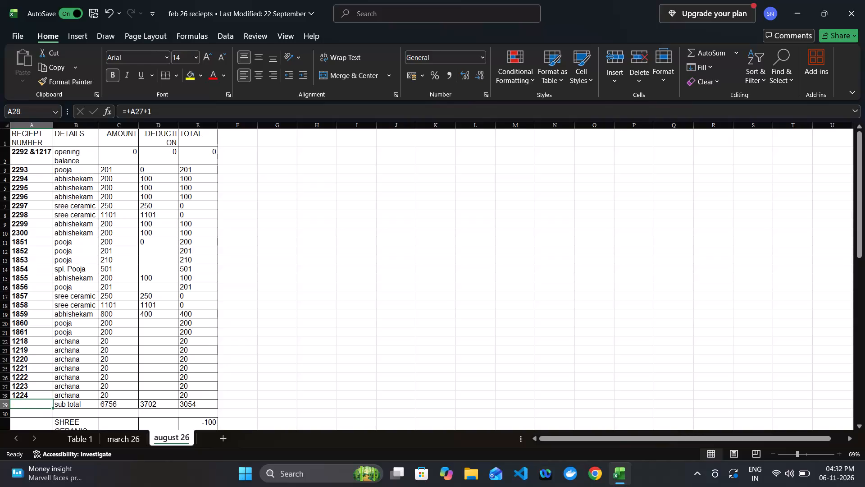
{"action": "key", "text": "ctrl+i"}
{"action": "right_click", "coordinate": [2, 405]}
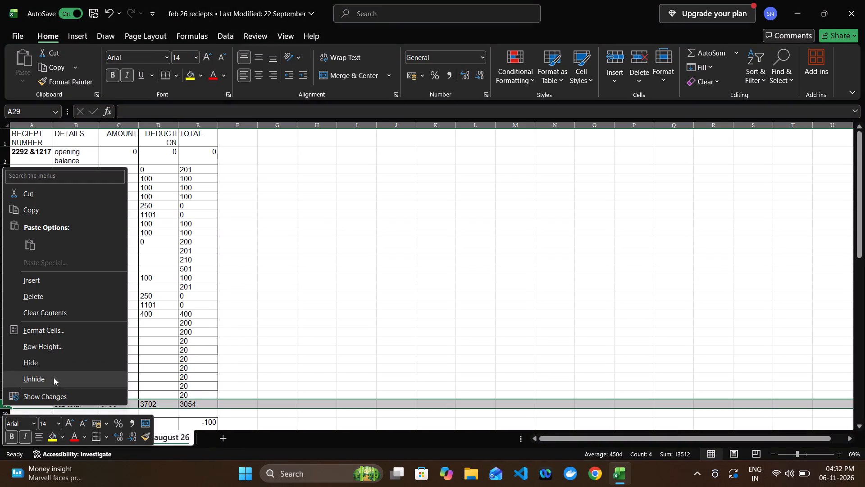
{"action": "left_click", "coordinate": [40, 283]}
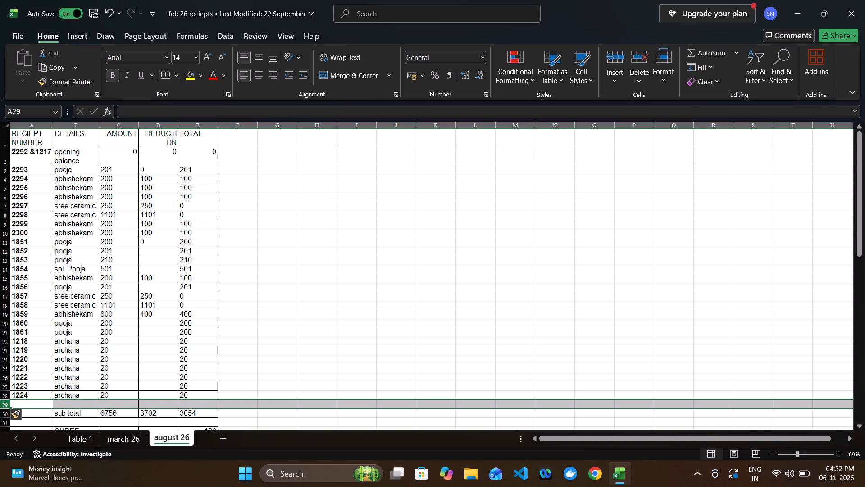
{"action": "key", "text": "ctrl+s"}
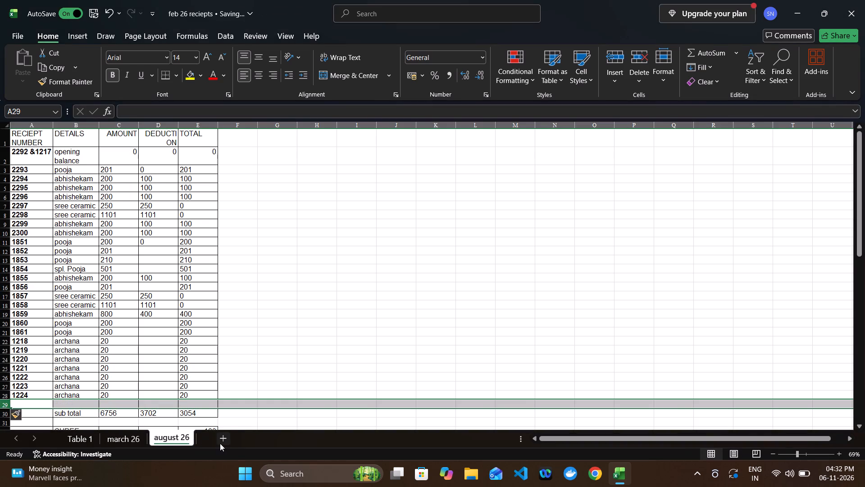
Add a new worksheet and copy the entire receipt 1224 row from the august 26 sheet into its first row.
{"action": "left_click", "coordinate": [224, 441]}
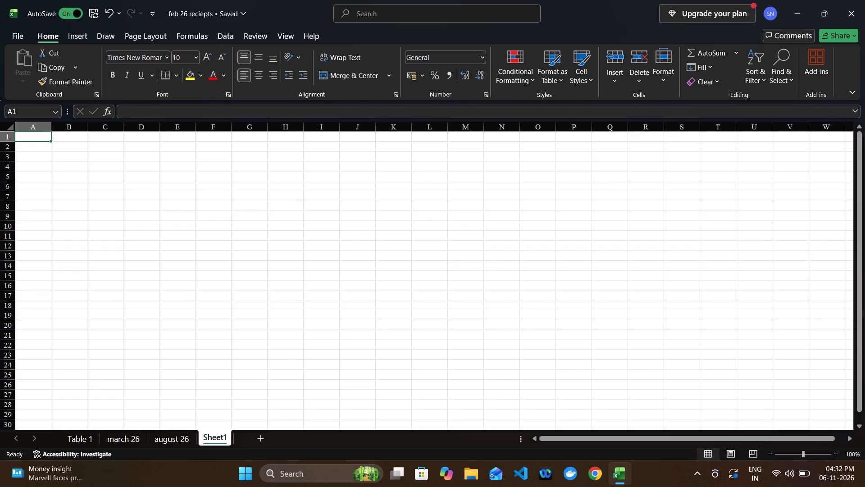
{"action": "left_click", "coordinate": [170, 441]}
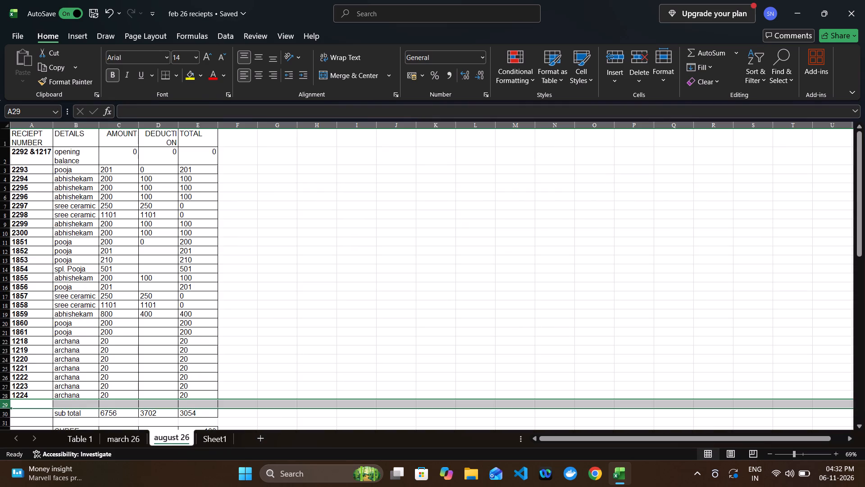
{"action": "left_click", "coordinate": [33, 393]}
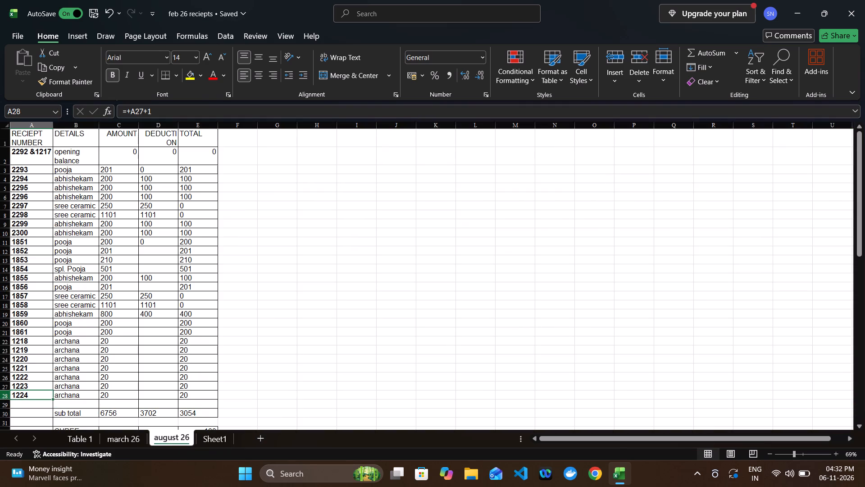
{"action": "left_click", "coordinate": [0, 395]}
{"action": "key", "text": "ctrl+c"}
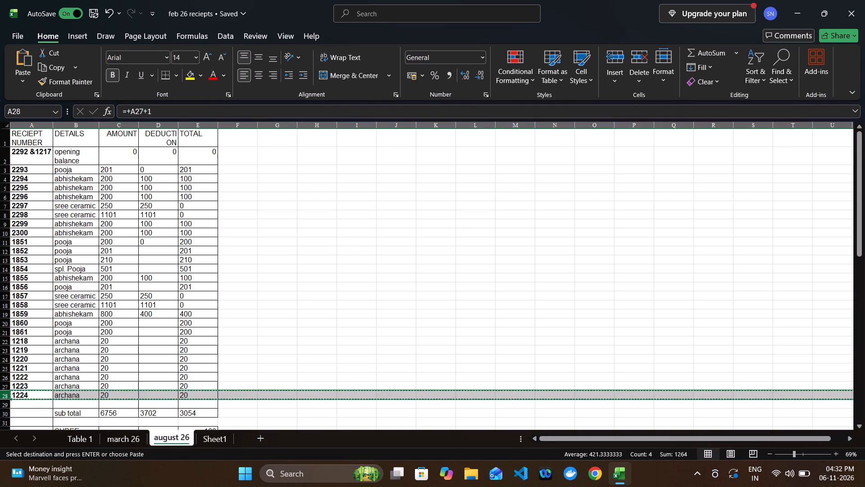
{"action": "left_click", "coordinate": [205, 441]}
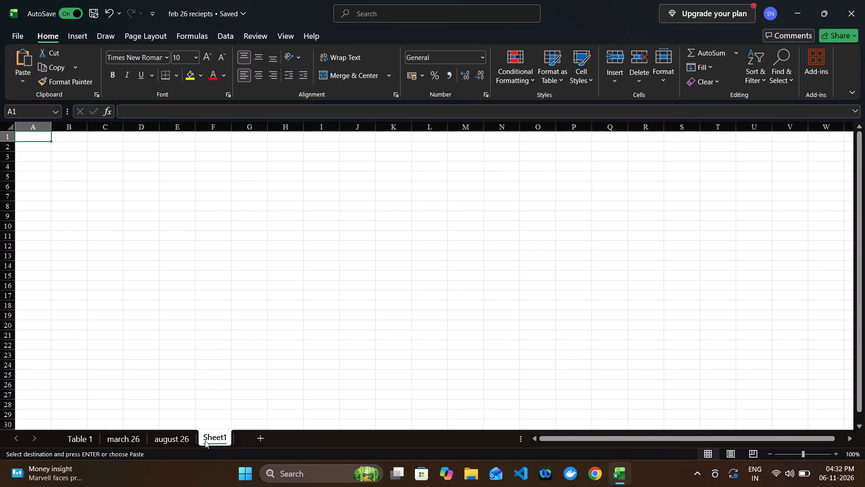
{"action": "key", "text": "ctrl+v"}
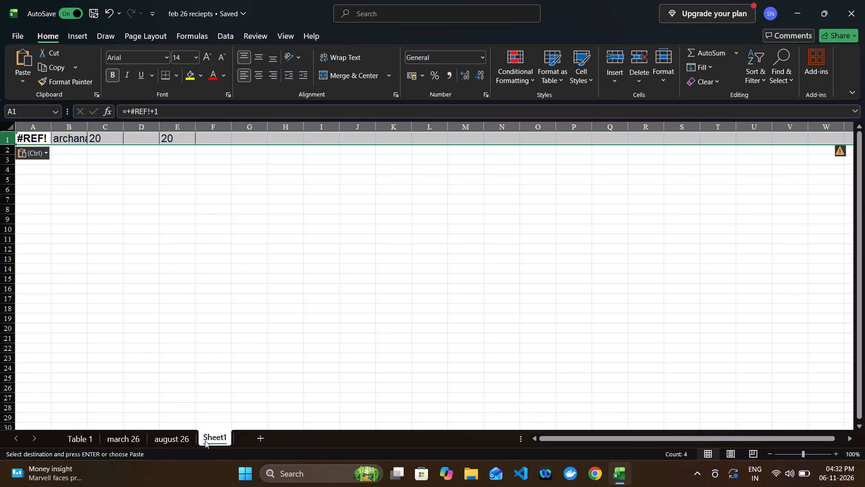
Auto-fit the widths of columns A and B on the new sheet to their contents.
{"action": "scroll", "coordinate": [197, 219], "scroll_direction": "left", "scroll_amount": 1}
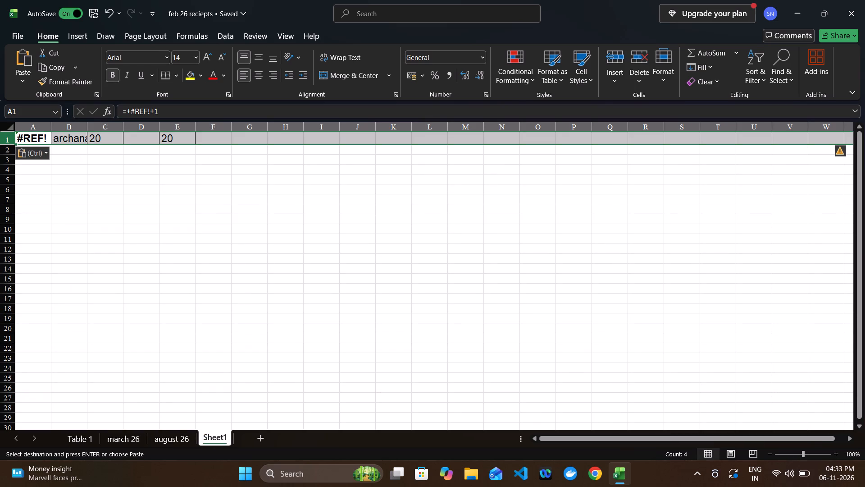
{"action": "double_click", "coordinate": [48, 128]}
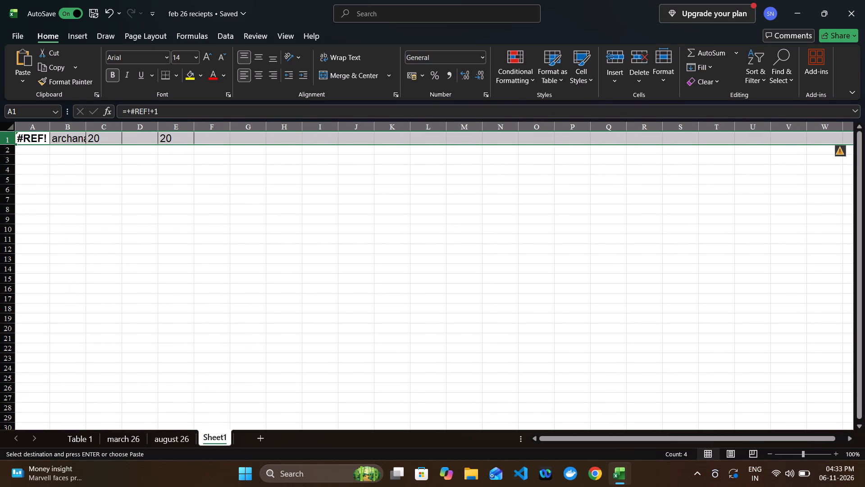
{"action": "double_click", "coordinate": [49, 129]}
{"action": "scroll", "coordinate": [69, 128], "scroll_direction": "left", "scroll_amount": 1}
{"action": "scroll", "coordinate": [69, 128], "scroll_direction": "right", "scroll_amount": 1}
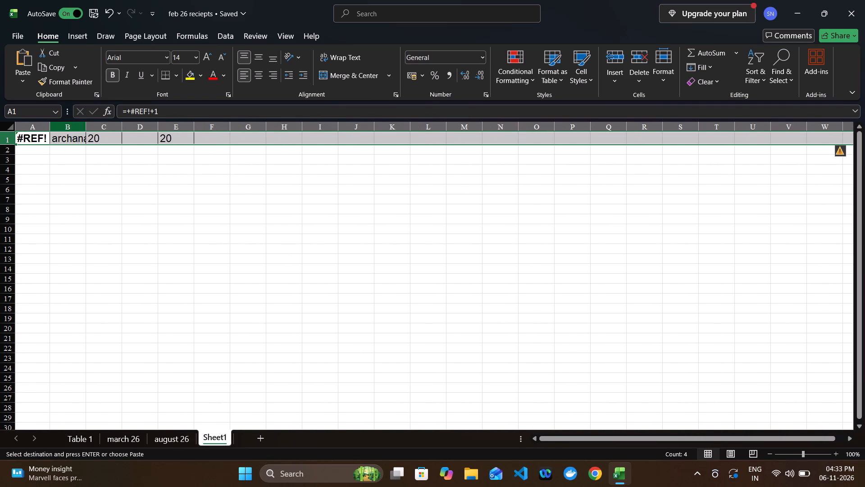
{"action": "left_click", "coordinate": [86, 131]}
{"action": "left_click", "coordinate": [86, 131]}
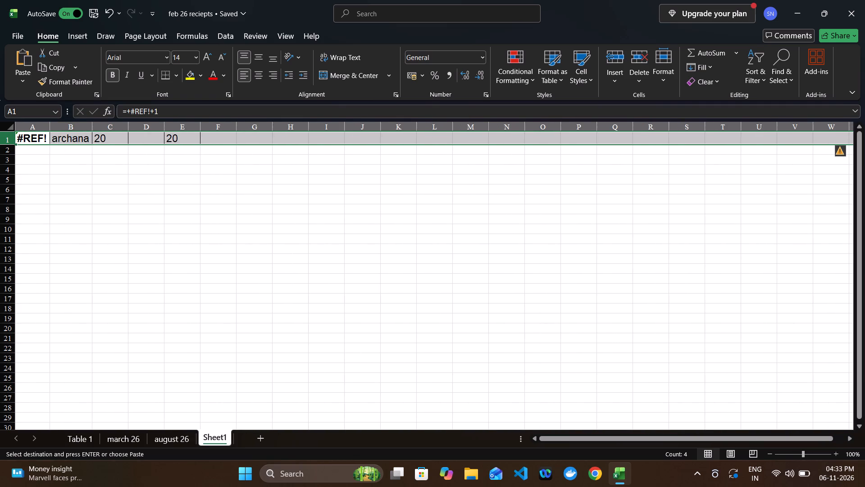
Replace the broken reference in cell A1 of Sheet1 with the receipt number 1224.
{"action": "left_click", "coordinate": [41, 139]}
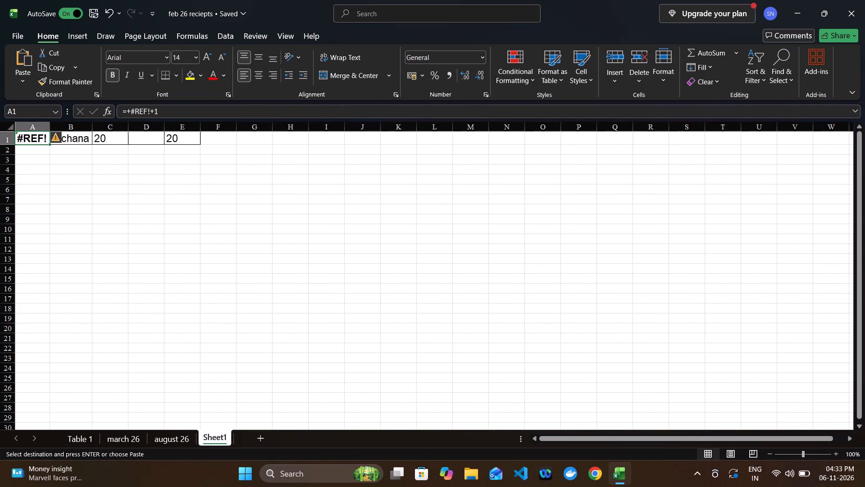
{"action": "type", "text": "1224"}
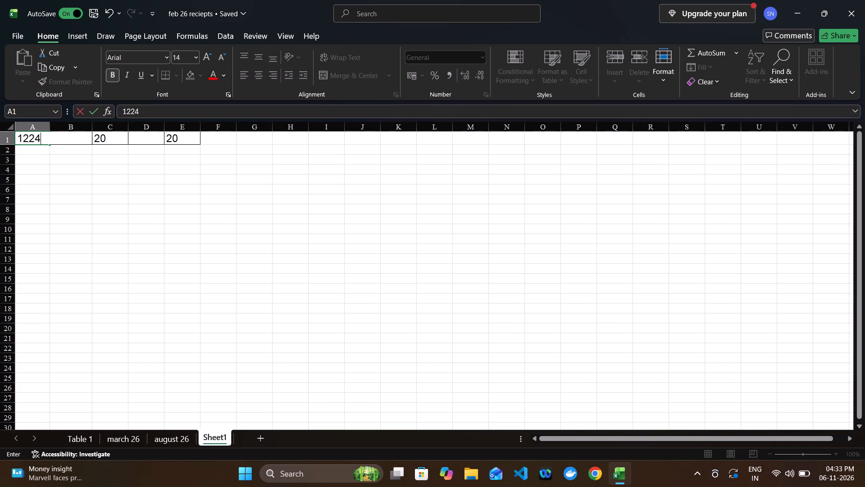
{"action": "left_click", "coordinate": [60, 178]}
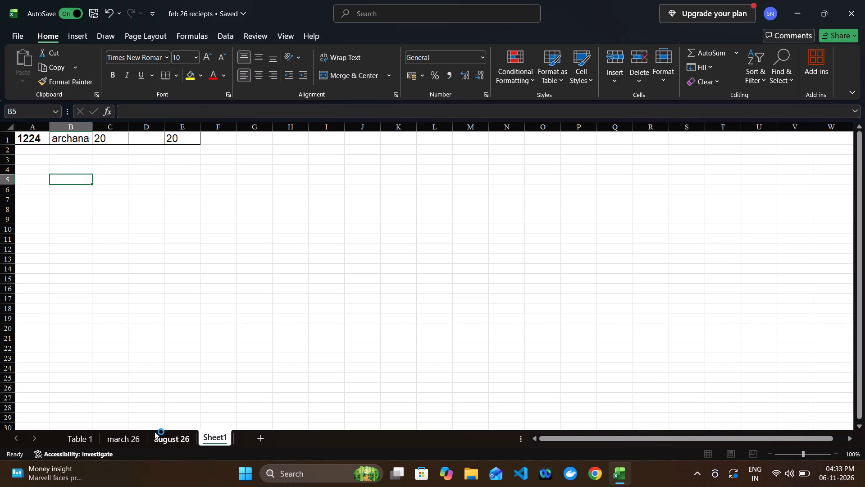
Copy the header cells A1:E1 from the august 26 sheet and insert them above the 1224 row on Sheet1, shifting cells down.
{"action": "left_click", "coordinate": [157, 437]}
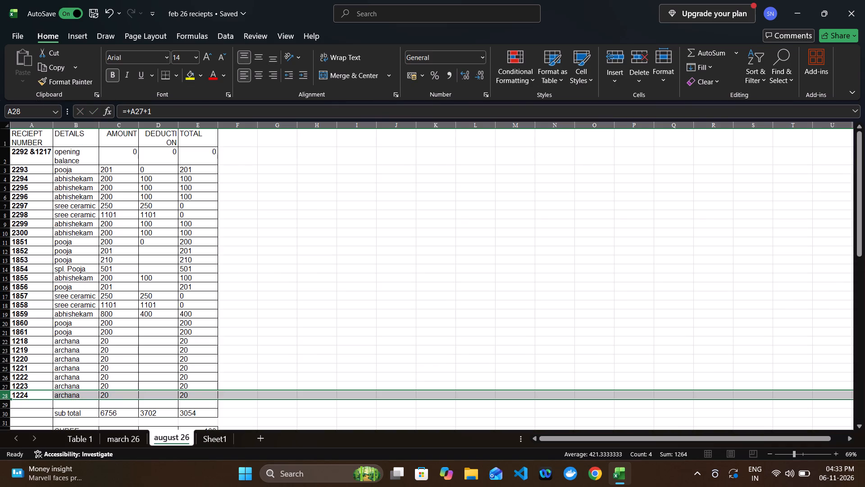
{"action": "left_click", "coordinate": [27, 143]}
{"action": "key", "text": "shift+Right"}
{"action": "key", "text": "shift+Right"}
{"action": "key", "text": "shift+Right"}
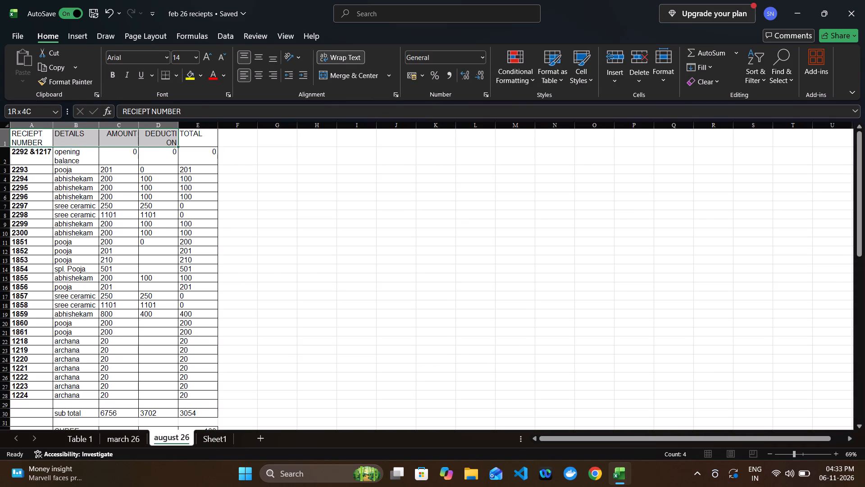
{"action": "key", "text": "shift+Right"}
{"action": "key", "text": "ctrl+c"}
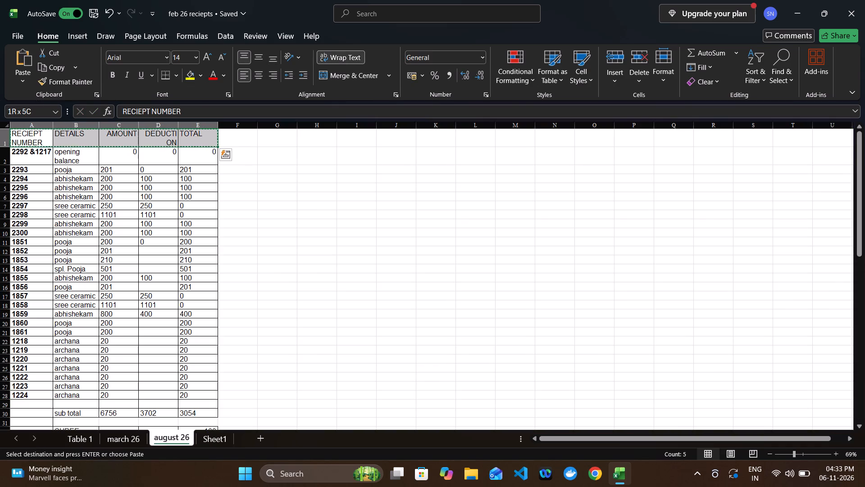
{"action": "left_click", "coordinate": [208, 442]}
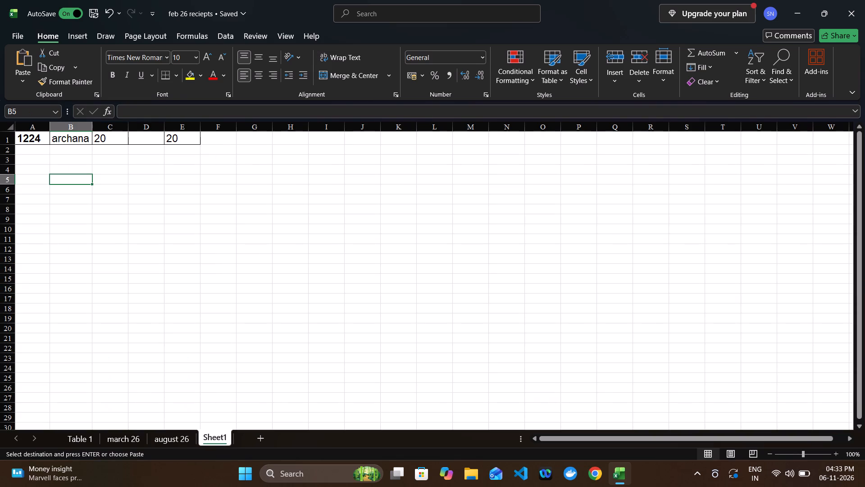
{"action": "left_click", "coordinate": [5, 141]}
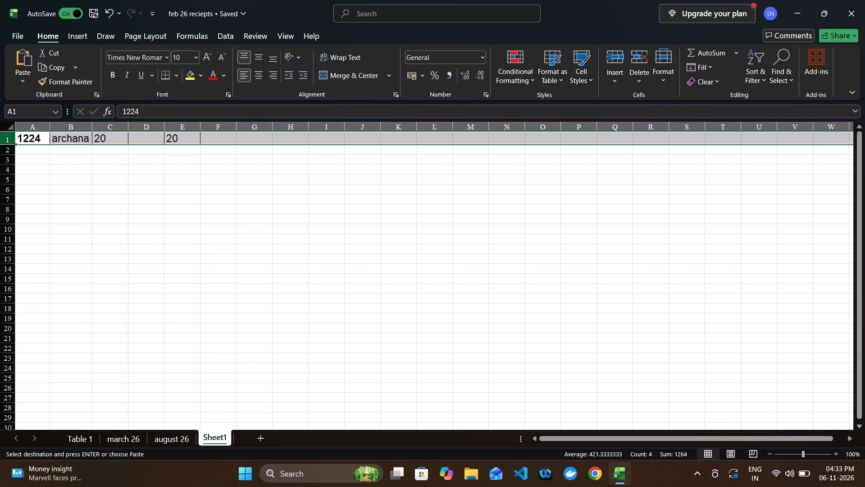
{"action": "right_click", "coordinate": [6, 141]}
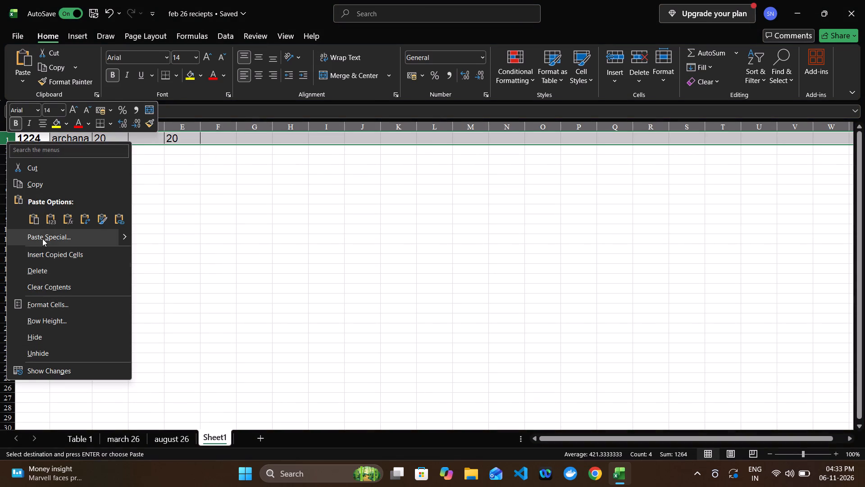
{"action": "left_click", "coordinate": [45, 252]}
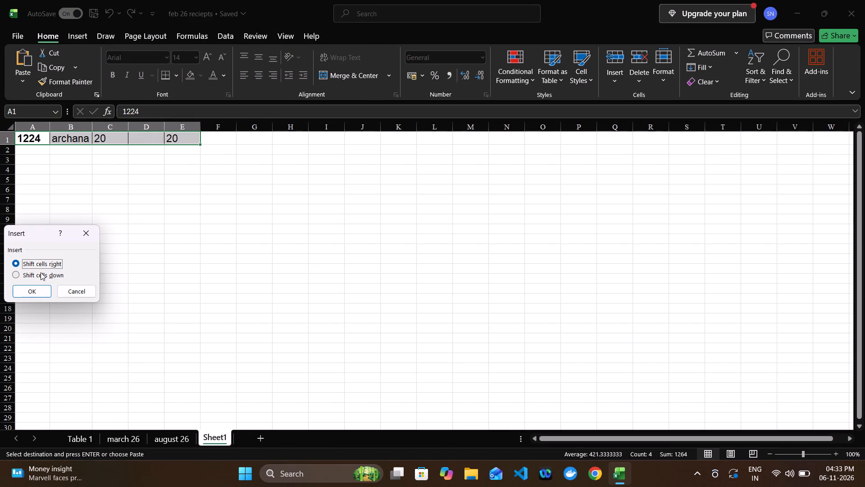
{"action": "left_click", "coordinate": [41, 272]}
{"action": "left_click", "coordinate": [39, 295]}
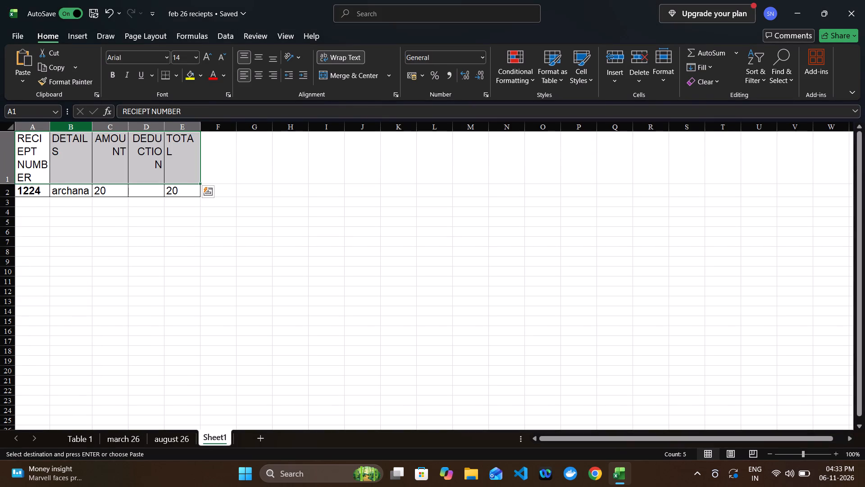
Widen columns A to E on Sheet1 so the headers RECIEPT NUMBER, DETAILS, AMOUNT, DEDUCTION and TOTAL show without broken words.
{"action": "double_click", "coordinate": [50, 130]}
{"action": "double_click", "coordinate": [50, 130]}
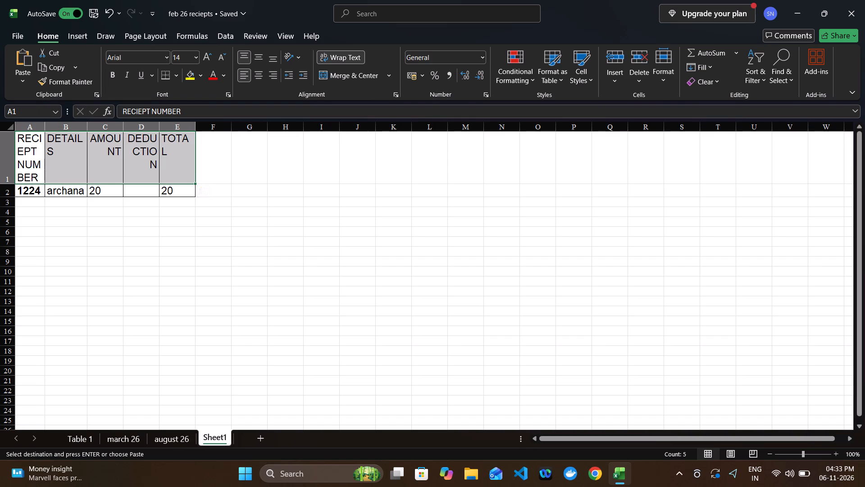
{"action": "left_click_drag", "start_coordinate": [87, 131], "coordinate": [95, 131]}
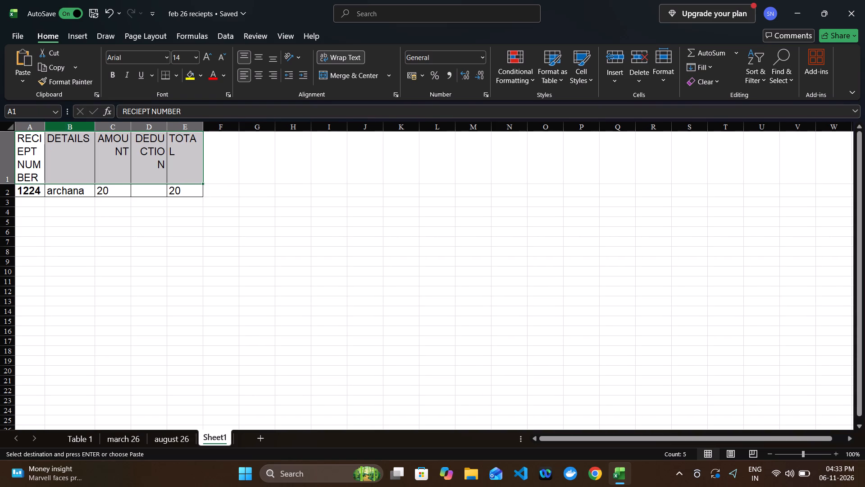
{"action": "left_click_drag", "start_coordinate": [46, 131], "coordinate": [67, 134]}
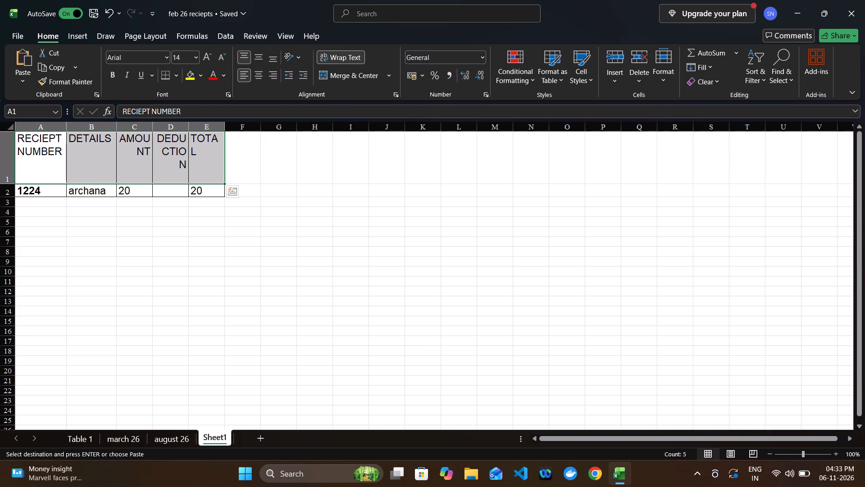
{"action": "left_click_drag", "start_coordinate": [152, 129], "coordinate": [164, 126]}
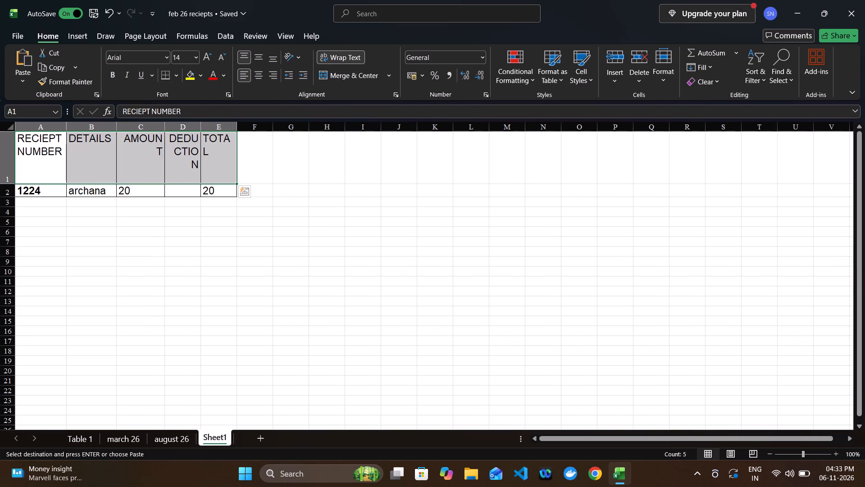
{"action": "left_click_drag", "start_coordinate": [166, 131], "coordinate": [182, 132]}
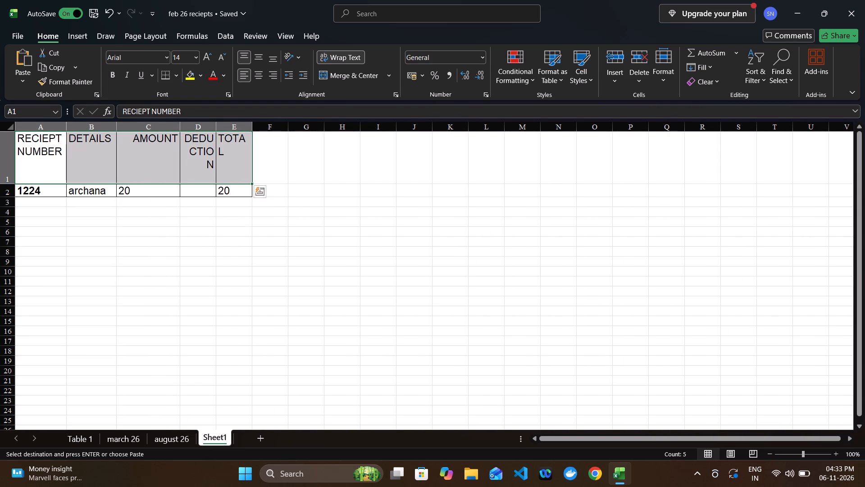
{"action": "left_click_drag", "start_coordinate": [216, 131], "coordinate": [263, 132]}
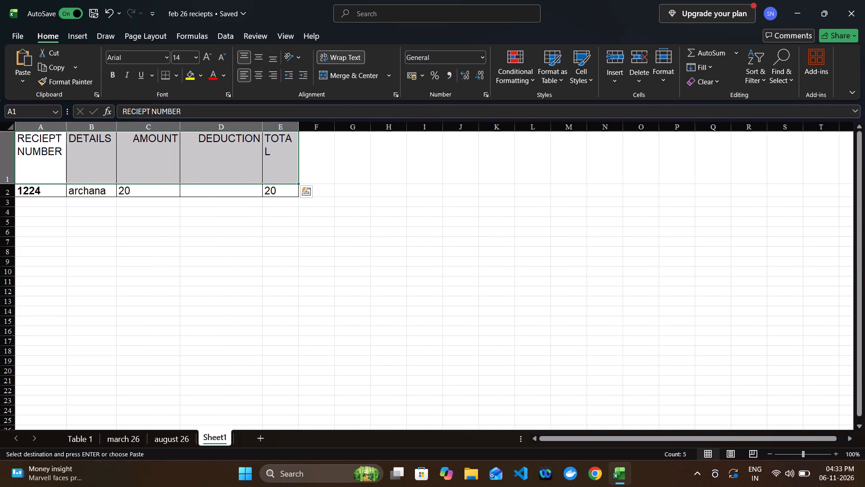
{"action": "left_click_drag", "start_coordinate": [298, 131], "coordinate": [330, 134]}
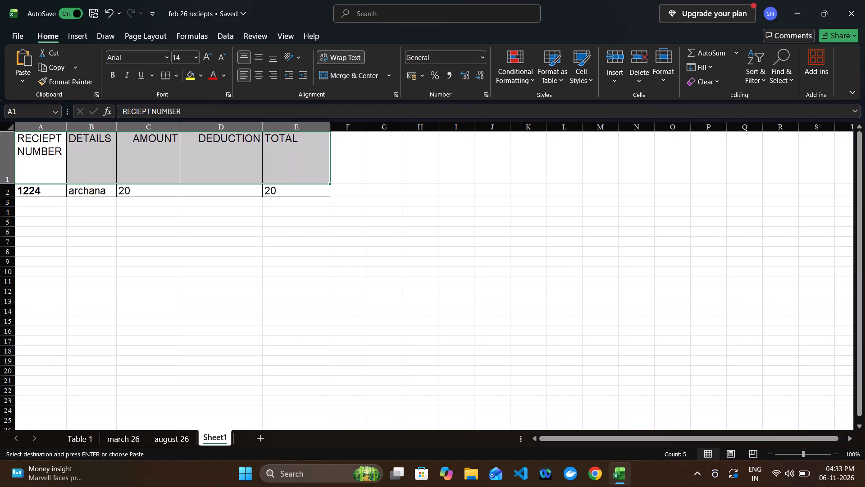
Reduce the height of the header row on Sheet1 to fit its two lines of text.
{"action": "left_click_drag", "start_coordinate": [41, 184], "coordinate": [41, 166]}
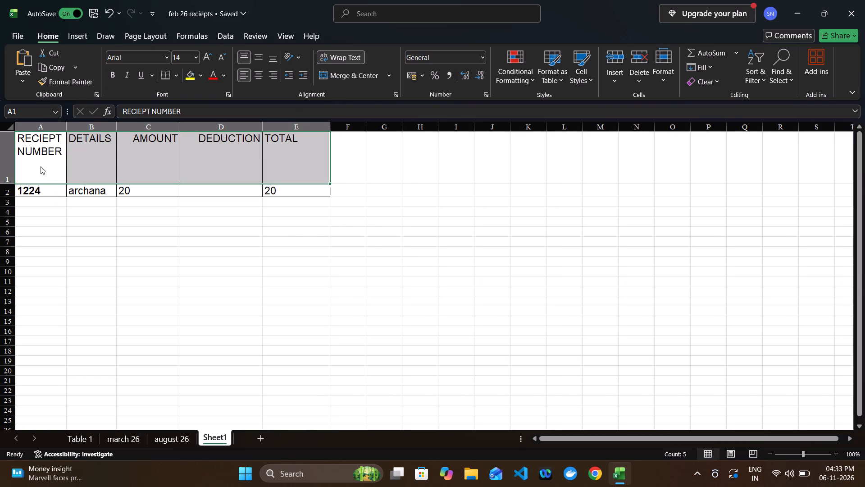
{"action": "left_click_drag", "start_coordinate": [7, 184], "coordinate": [5, 161]}
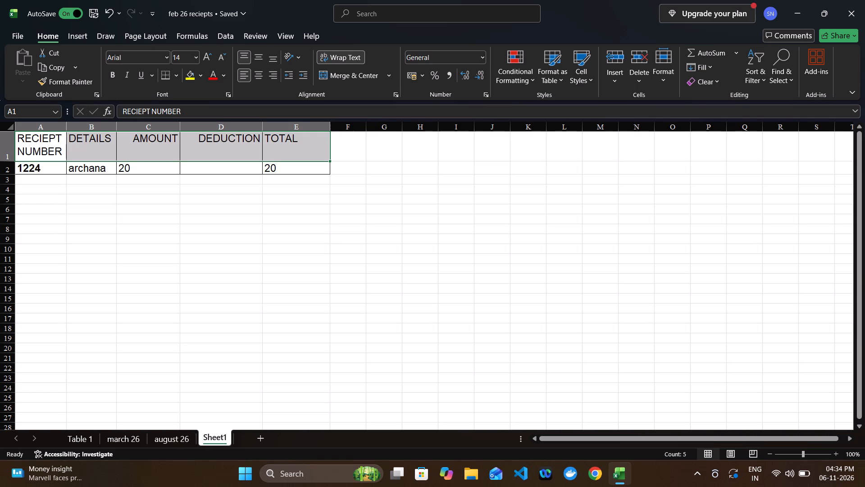
Return to the august 26 sheet.
{"action": "left_click", "coordinate": [164, 440]}
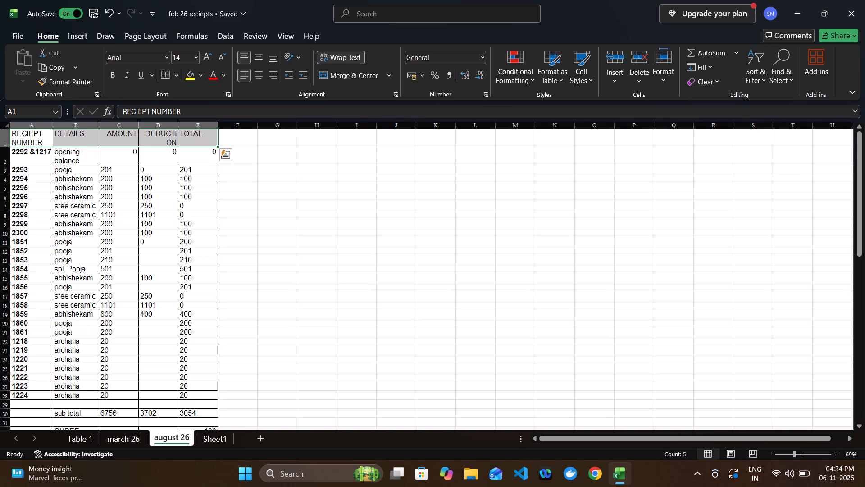
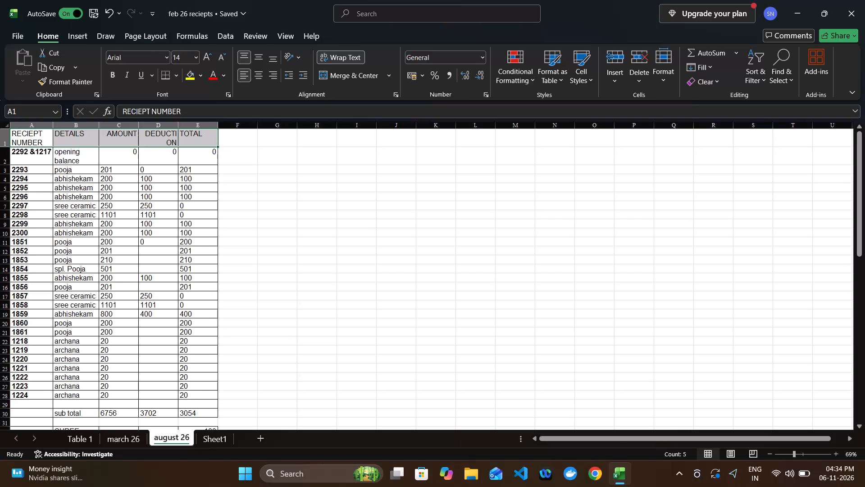
Change cell A2 on Sheet1 to 1224 & 1861, adding the last pooja receipt number from the august 26 sheet.
{"action": "left_click", "coordinate": [26, 331]}
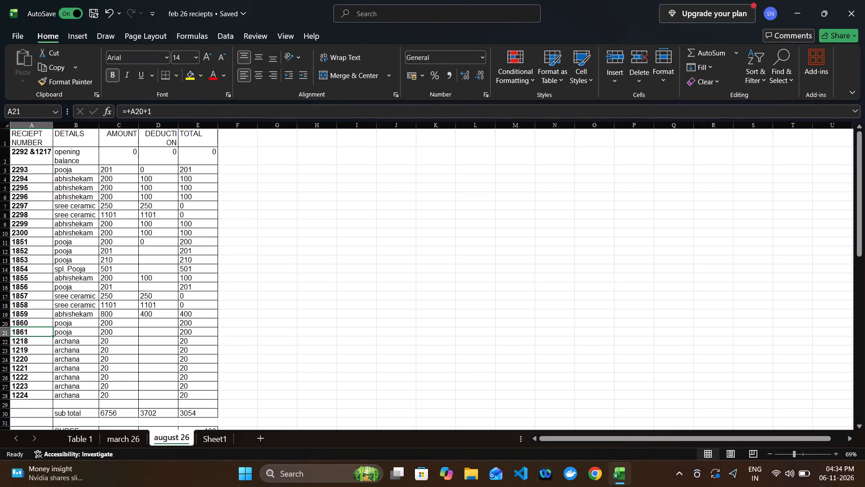
{"action": "key", "text": "ctrl+c"}
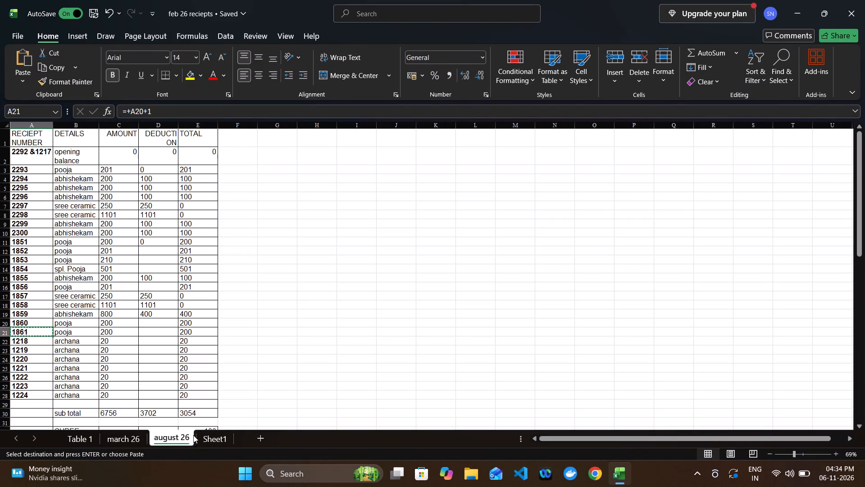
{"action": "left_click", "coordinate": [211, 436]}
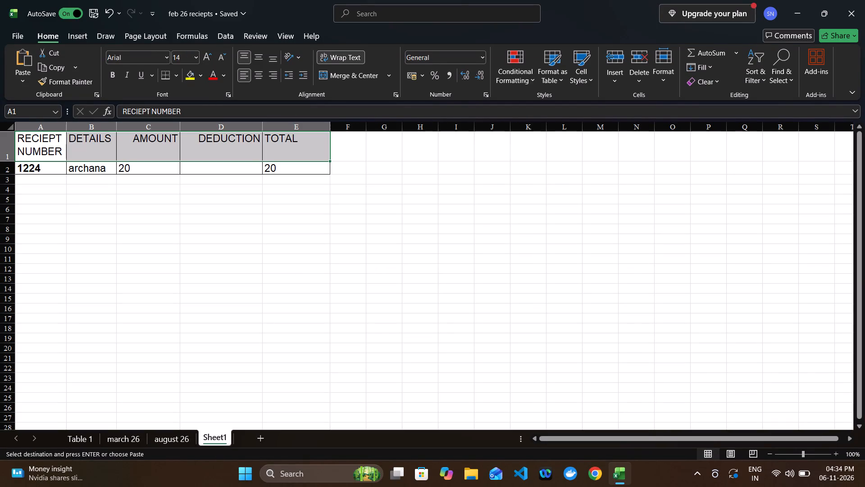
{"action": "left_click", "coordinate": [40, 170]}
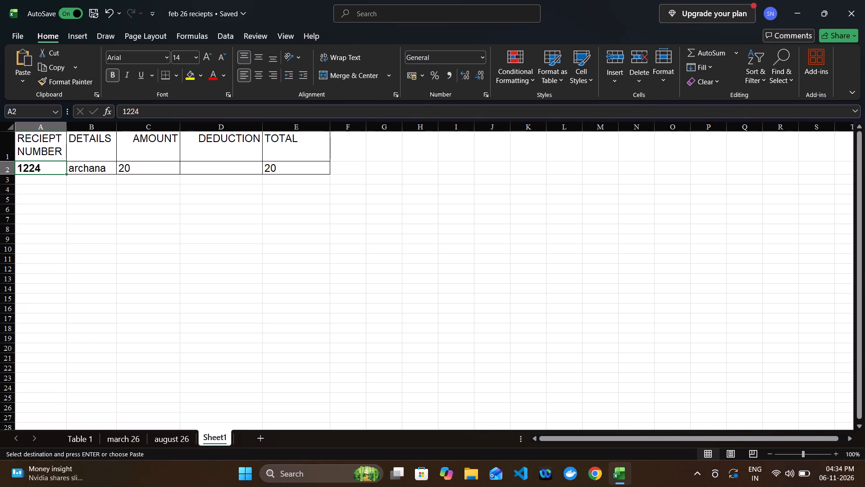
{"action": "left_click", "coordinate": [191, 114]}
{"action": "key", "text": "space"}
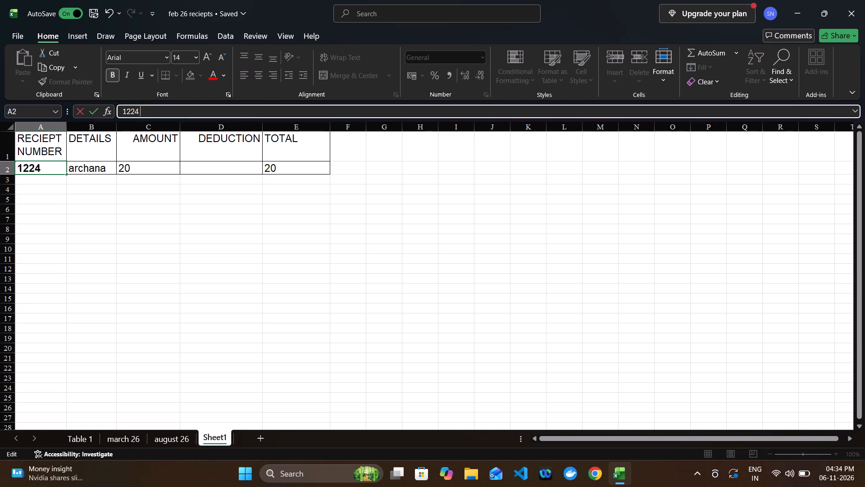
{"action": "type", "text": "&"}
{"action": "key", "text": "space"}
{"action": "key", "text": "ctrl+v"}
{"action": "key", "text": "ctrl+v"}
{"action": "type", "text": "185"}
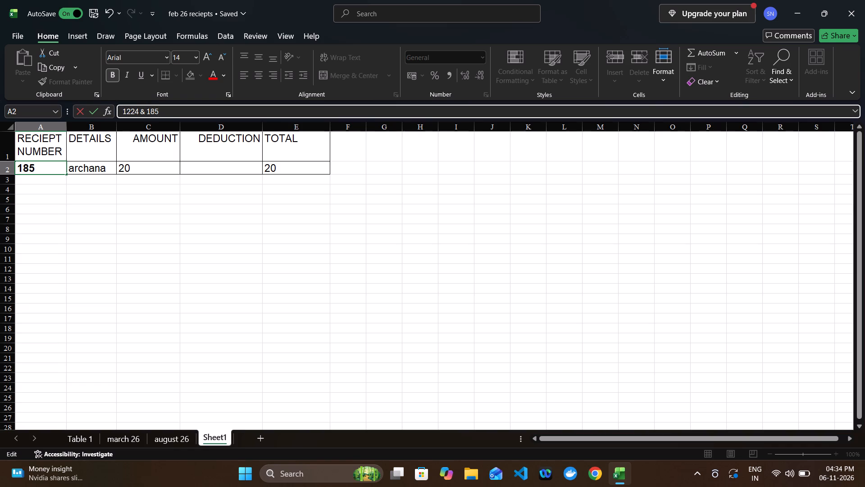
{"action": "key", "text": "BackSpace"}
{"action": "type", "text": "62"}
{"action": "key", "text": "BackSpace"}
{"action": "key", "text": "1"}
{"action": "key", "text": "Return"}
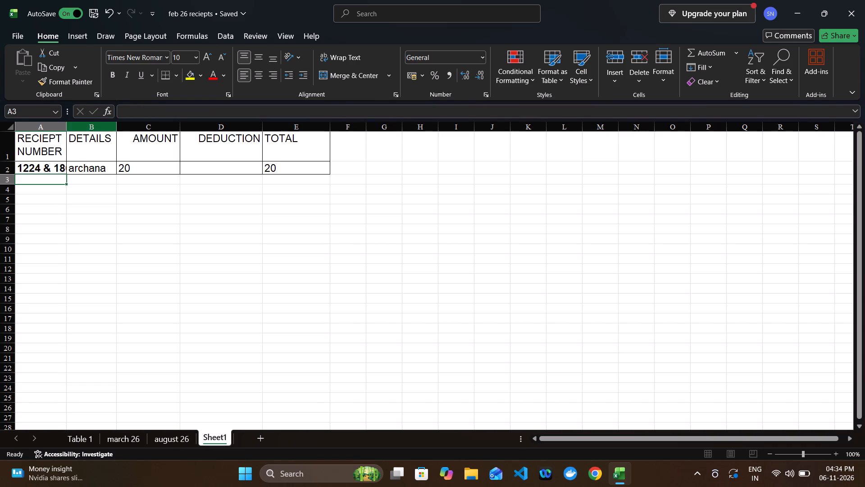
Wrap the text of the receipt number cell A2.
{"action": "left_click", "coordinate": [41, 170]}
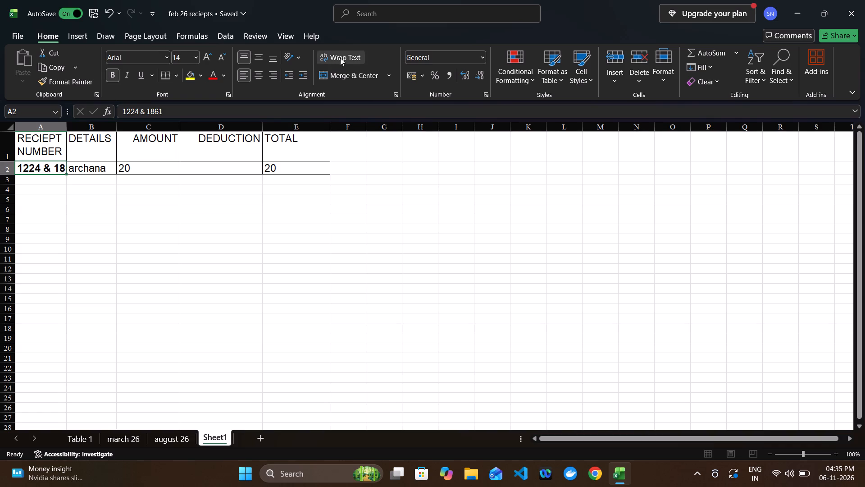
{"action": "left_click", "coordinate": [344, 56]}
Replace the details in cell B2 with opening balance and wrap its text.
{"action": "left_click", "coordinate": [112, 182]}
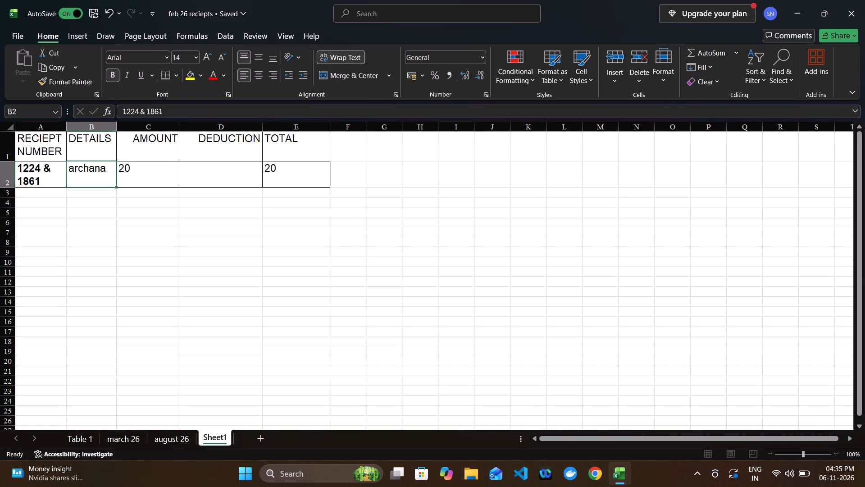
{"action": "type", "text": "openin"}
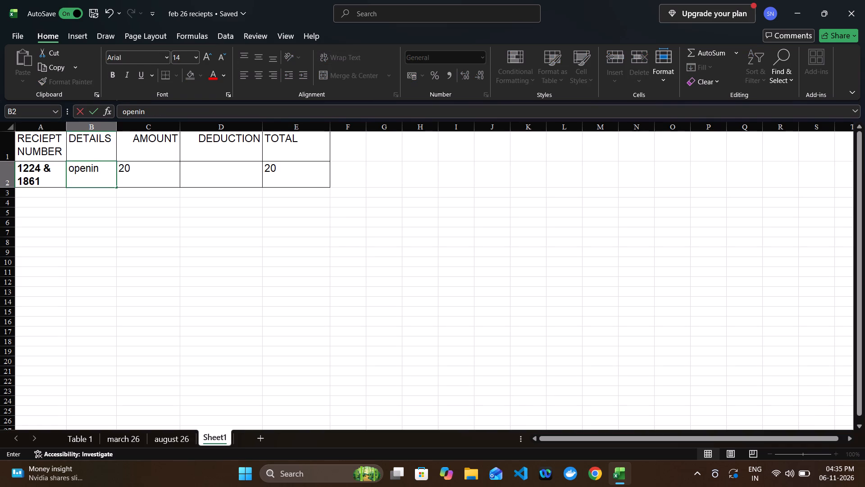
{"action": "type", "text": "g balance"}
{"action": "key", "text": "space"}
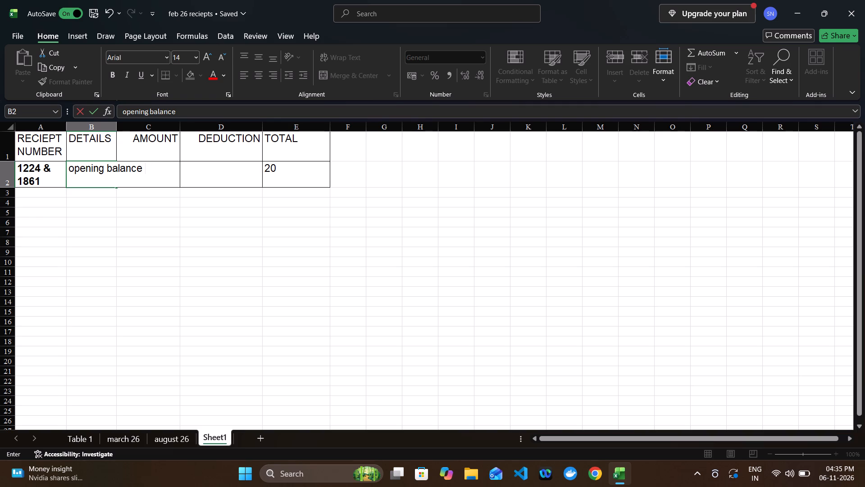
{"action": "scroll", "coordinate": [291, 77], "scroll_direction": "up", "scroll_amount": 1, "text": "ctrl"}
{"action": "left_click", "coordinate": [325, 222]}
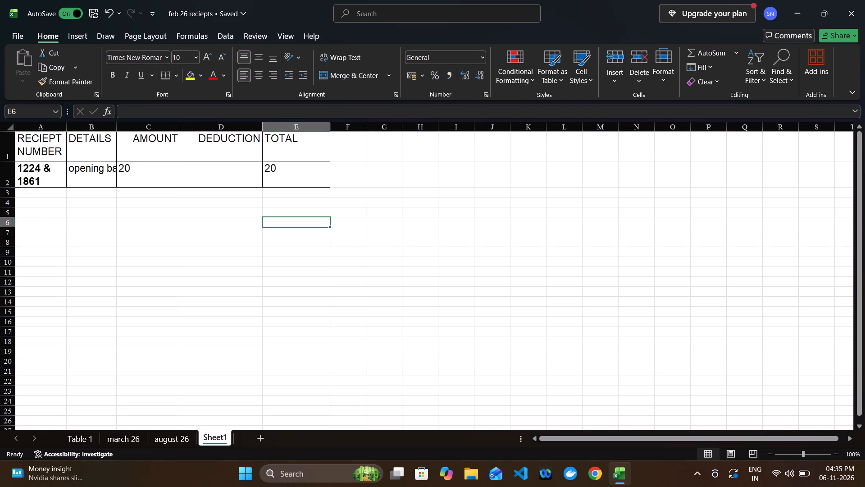
{"action": "scroll", "coordinate": [86, 170], "scroll_direction": "left", "scroll_amount": 1}
{"action": "left_click", "coordinate": [88, 170]}
{"action": "left_click", "coordinate": [346, 62]}
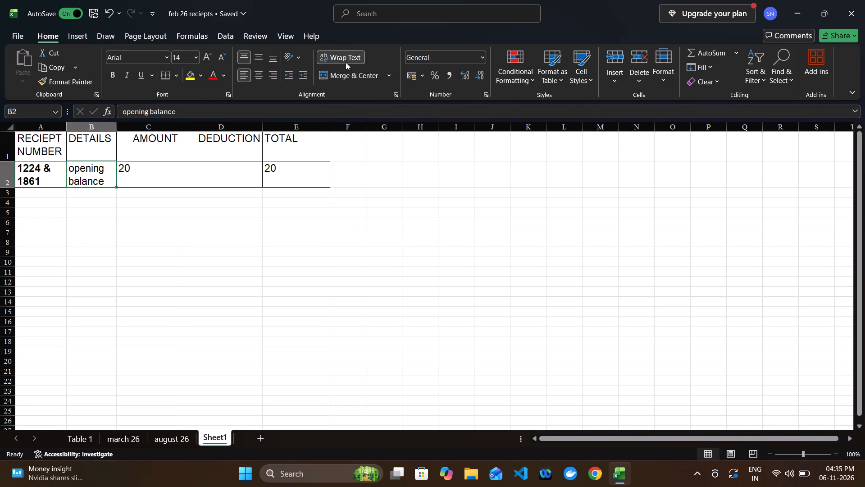
Set the opening balance row's AMOUNT and DEDUCTION on Sheet1 to 0, after checking the august 26 sheet.
{"action": "left_click", "coordinate": [176, 432]}
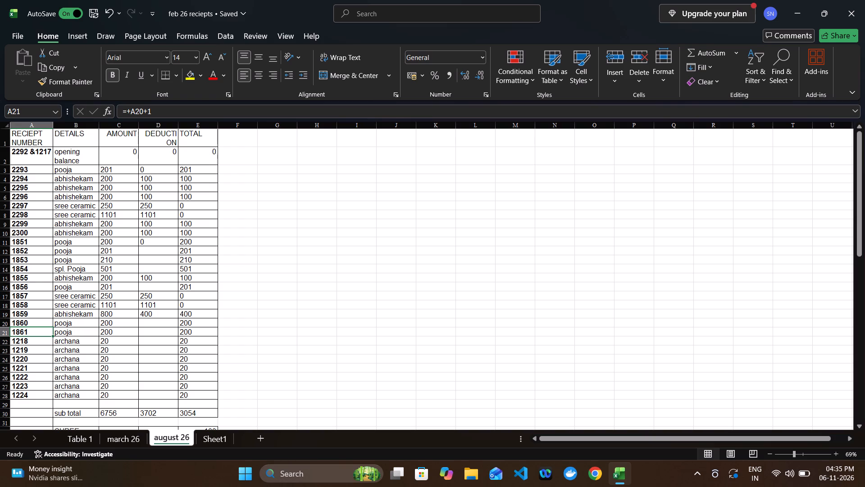
{"action": "left_click", "coordinate": [221, 442]}
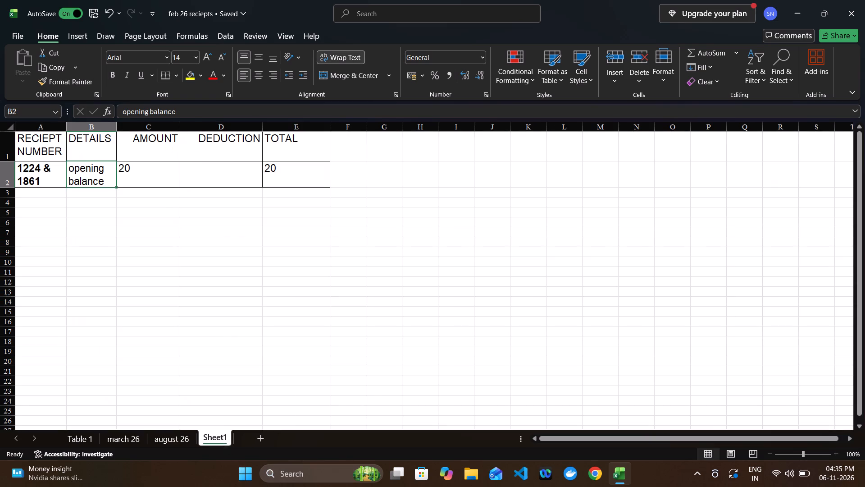
{"action": "left_click", "coordinate": [174, 173]}
{"action": "key", "text": "0"}
{"action": "key", "text": "Tab"}
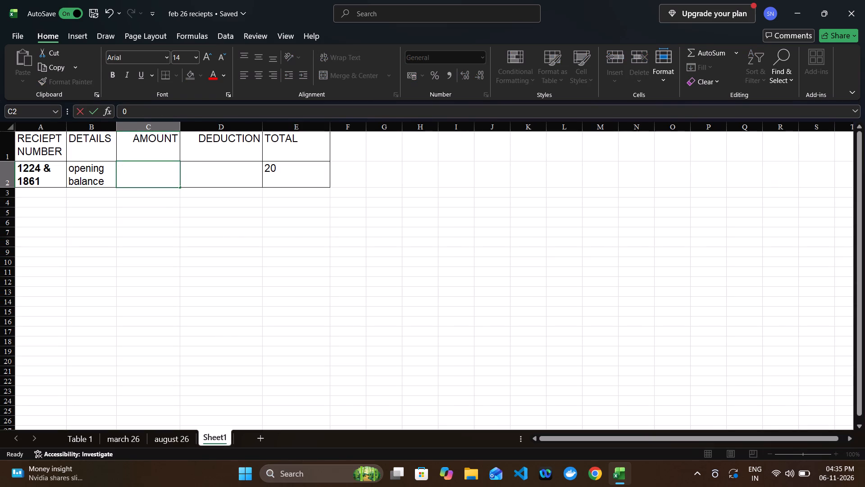
{"action": "key", "text": "0"}
{"action": "key", "text": "Tab"}
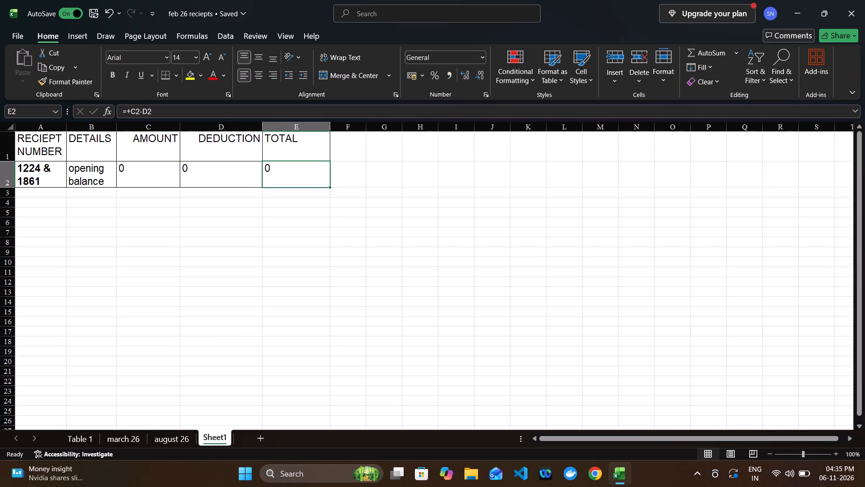
{"action": "key", "text": "Tab"}
{"action": "key", "text": "Tab"}
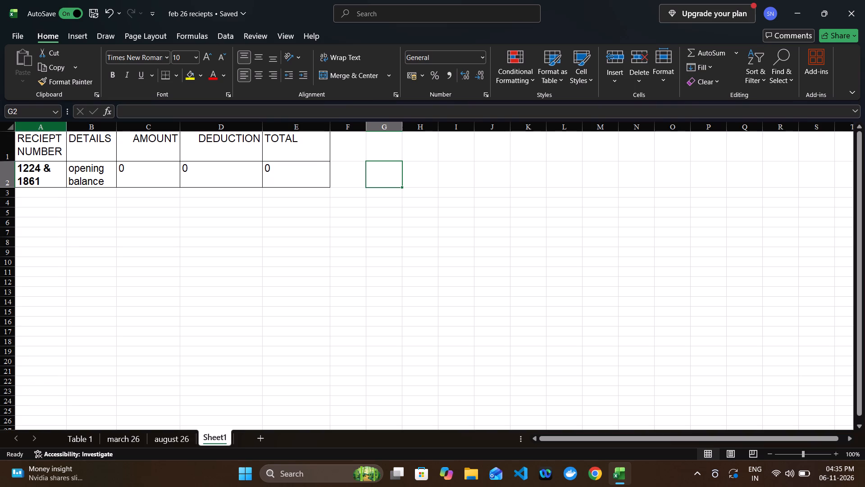
Enter receipt number 1225 in cell A3 below the opening balance row on Sheet1.
{"action": "left_click", "coordinate": [37, 189]}
{"action": "type", "text": "1225"}
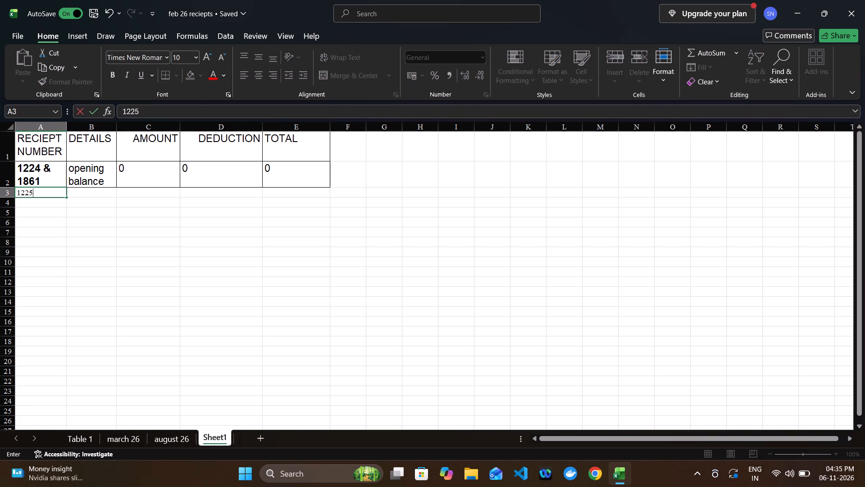
{"action": "key", "text": "ctrl+Tab"}
{"action": "left_click", "coordinate": [174, 440]}
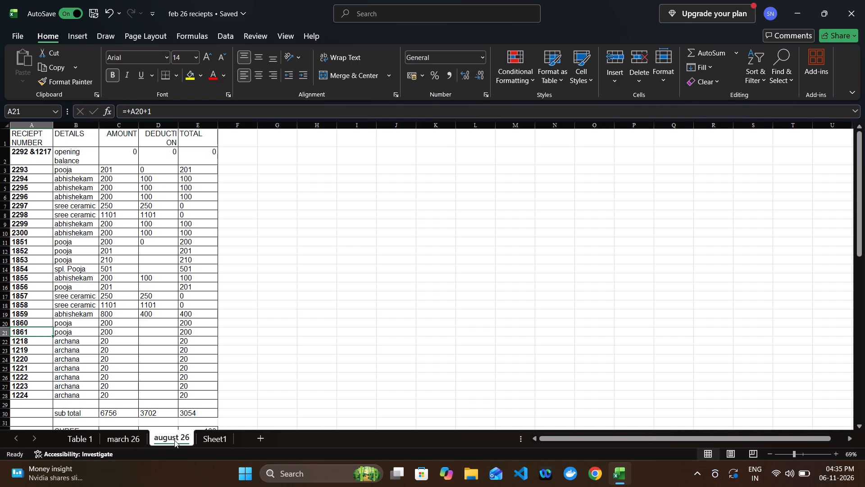
{"action": "left_click", "coordinate": [25, 234]}
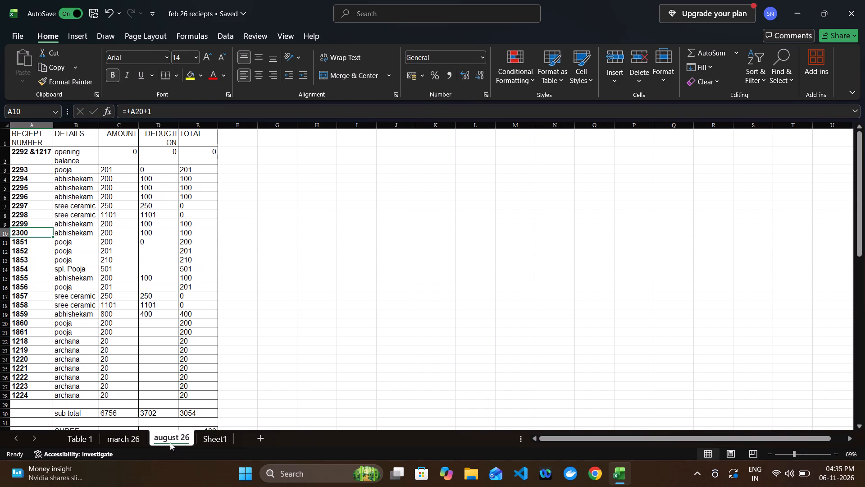
{"action": "scroll", "coordinate": [210, 441], "scroll_direction": "right", "scroll_amount": 1}
{"action": "left_click", "coordinate": [210, 440]}
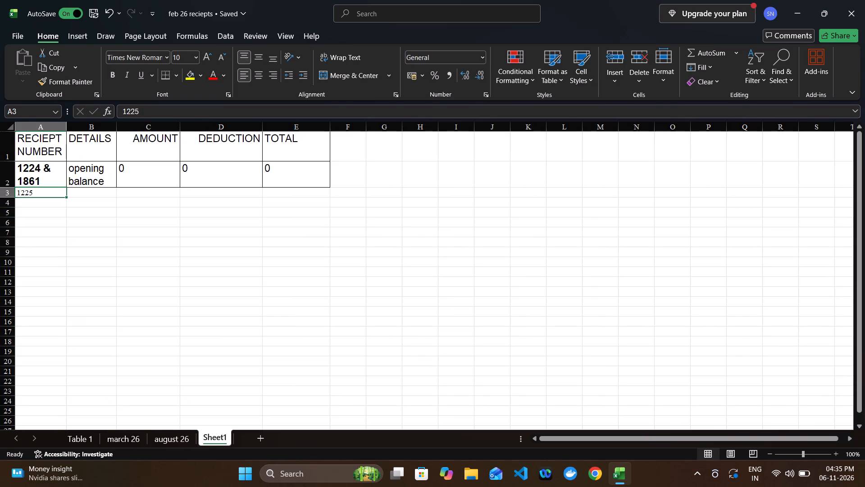
{"action": "key", "text": "BackSpace"}
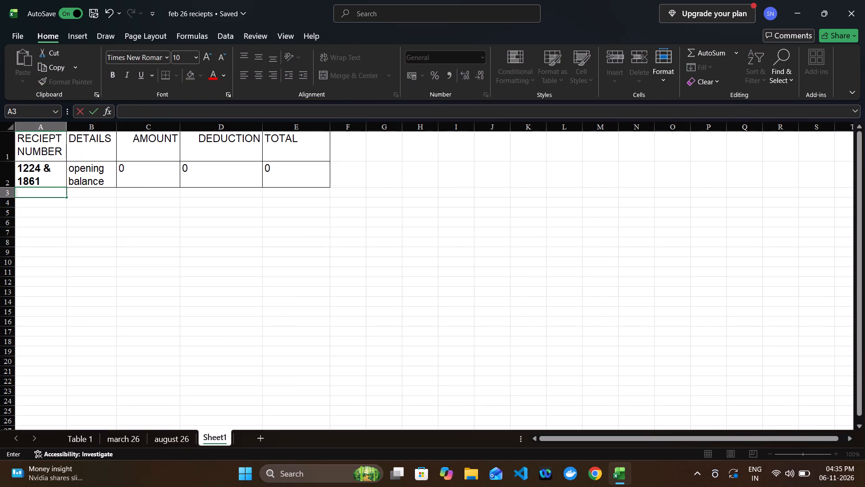
{"action": "type", "text": "1225"}
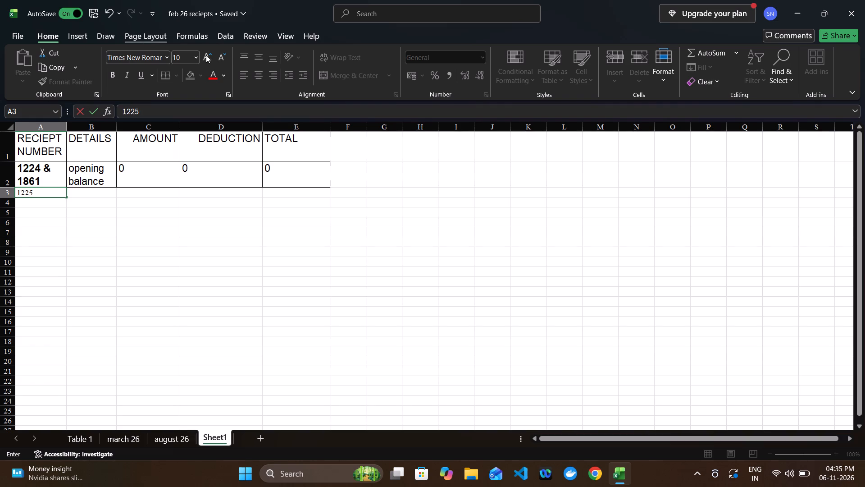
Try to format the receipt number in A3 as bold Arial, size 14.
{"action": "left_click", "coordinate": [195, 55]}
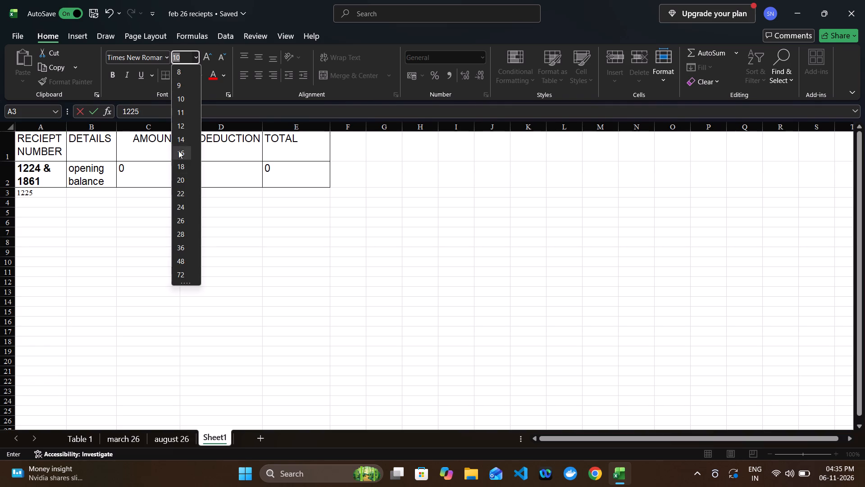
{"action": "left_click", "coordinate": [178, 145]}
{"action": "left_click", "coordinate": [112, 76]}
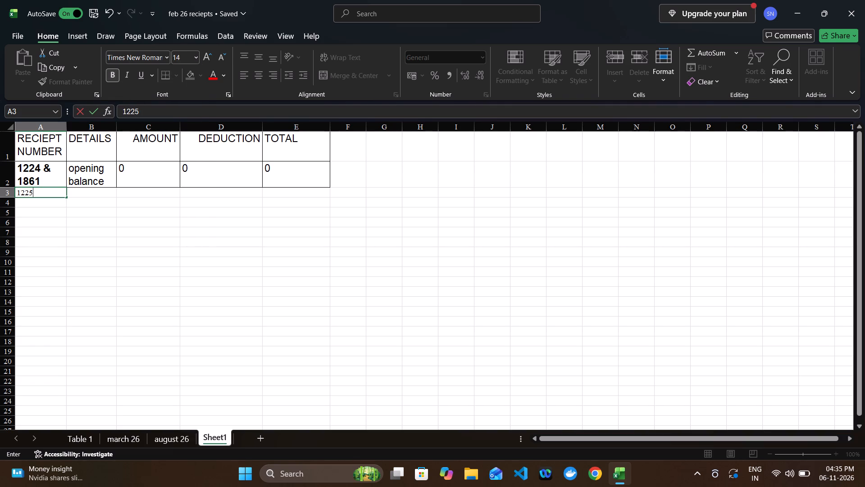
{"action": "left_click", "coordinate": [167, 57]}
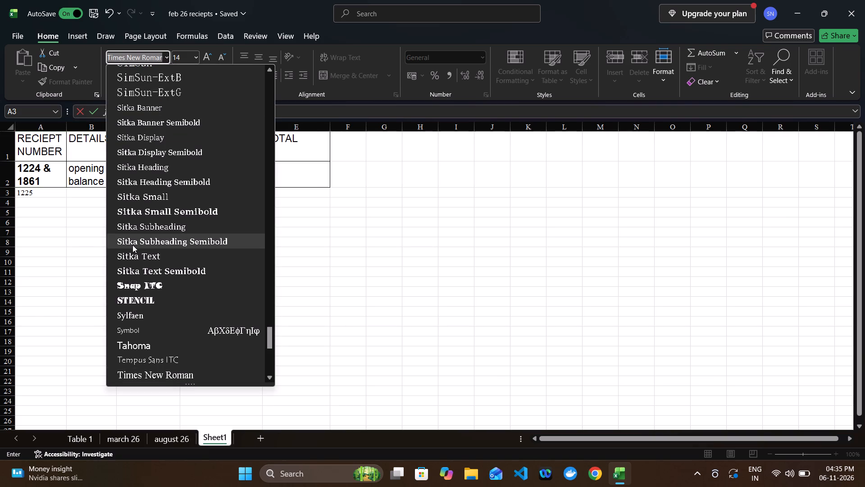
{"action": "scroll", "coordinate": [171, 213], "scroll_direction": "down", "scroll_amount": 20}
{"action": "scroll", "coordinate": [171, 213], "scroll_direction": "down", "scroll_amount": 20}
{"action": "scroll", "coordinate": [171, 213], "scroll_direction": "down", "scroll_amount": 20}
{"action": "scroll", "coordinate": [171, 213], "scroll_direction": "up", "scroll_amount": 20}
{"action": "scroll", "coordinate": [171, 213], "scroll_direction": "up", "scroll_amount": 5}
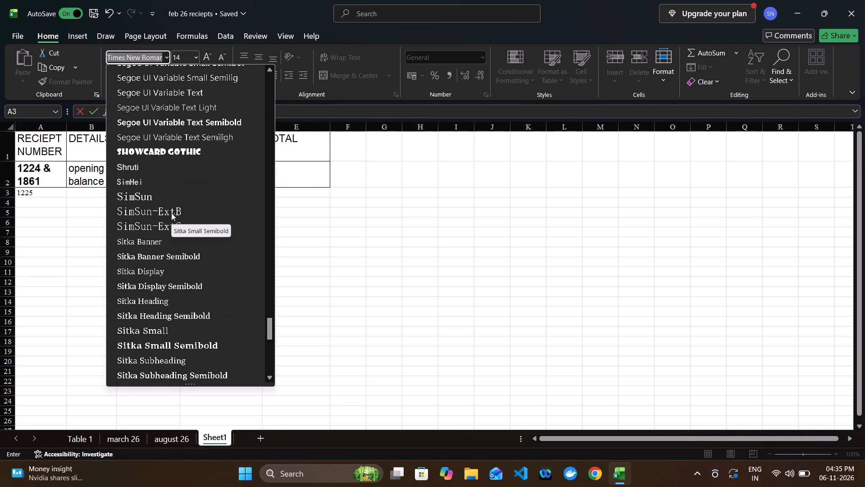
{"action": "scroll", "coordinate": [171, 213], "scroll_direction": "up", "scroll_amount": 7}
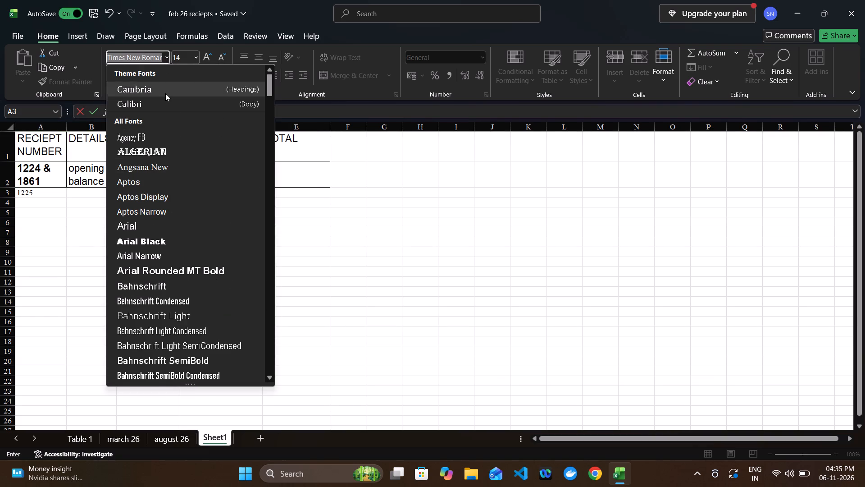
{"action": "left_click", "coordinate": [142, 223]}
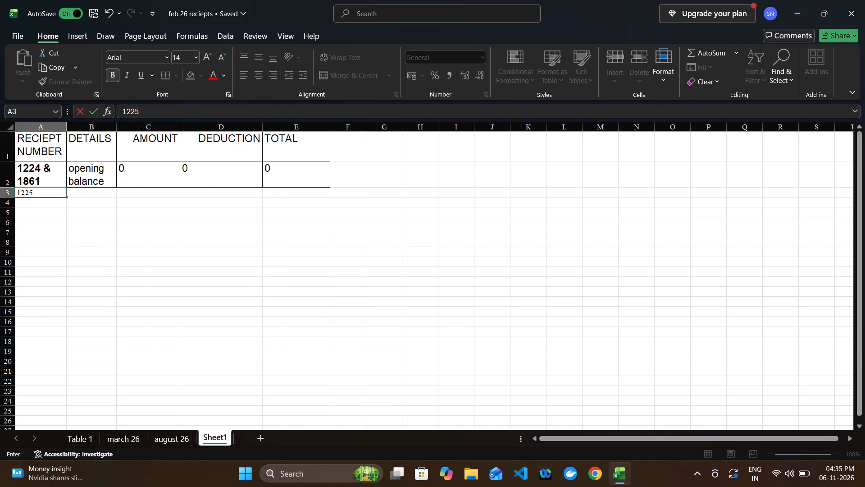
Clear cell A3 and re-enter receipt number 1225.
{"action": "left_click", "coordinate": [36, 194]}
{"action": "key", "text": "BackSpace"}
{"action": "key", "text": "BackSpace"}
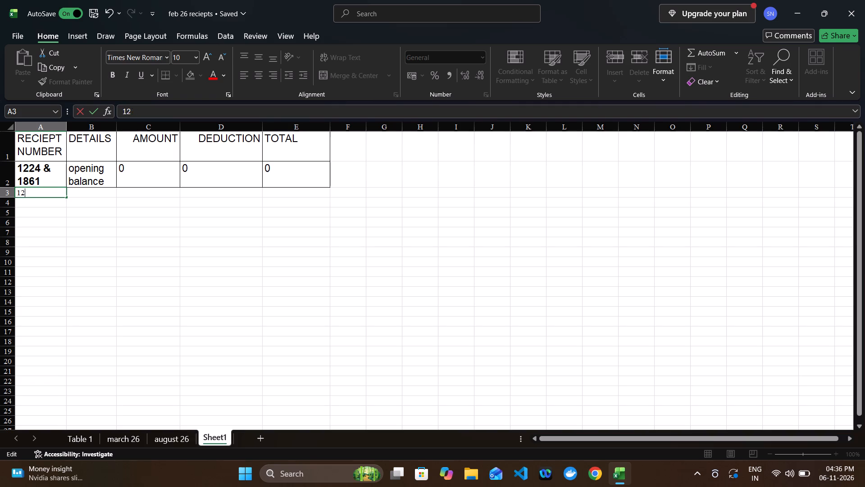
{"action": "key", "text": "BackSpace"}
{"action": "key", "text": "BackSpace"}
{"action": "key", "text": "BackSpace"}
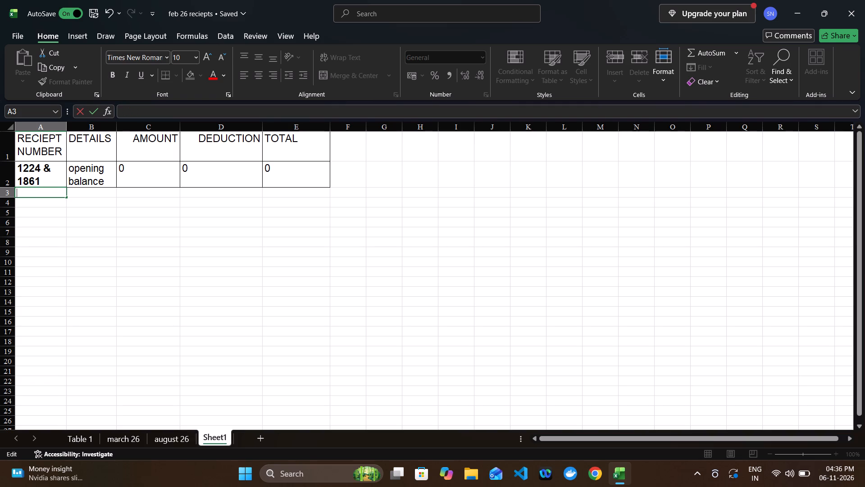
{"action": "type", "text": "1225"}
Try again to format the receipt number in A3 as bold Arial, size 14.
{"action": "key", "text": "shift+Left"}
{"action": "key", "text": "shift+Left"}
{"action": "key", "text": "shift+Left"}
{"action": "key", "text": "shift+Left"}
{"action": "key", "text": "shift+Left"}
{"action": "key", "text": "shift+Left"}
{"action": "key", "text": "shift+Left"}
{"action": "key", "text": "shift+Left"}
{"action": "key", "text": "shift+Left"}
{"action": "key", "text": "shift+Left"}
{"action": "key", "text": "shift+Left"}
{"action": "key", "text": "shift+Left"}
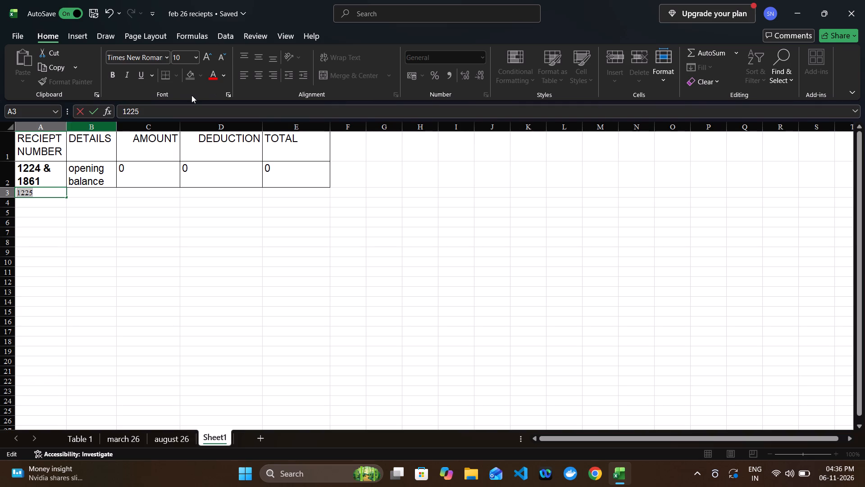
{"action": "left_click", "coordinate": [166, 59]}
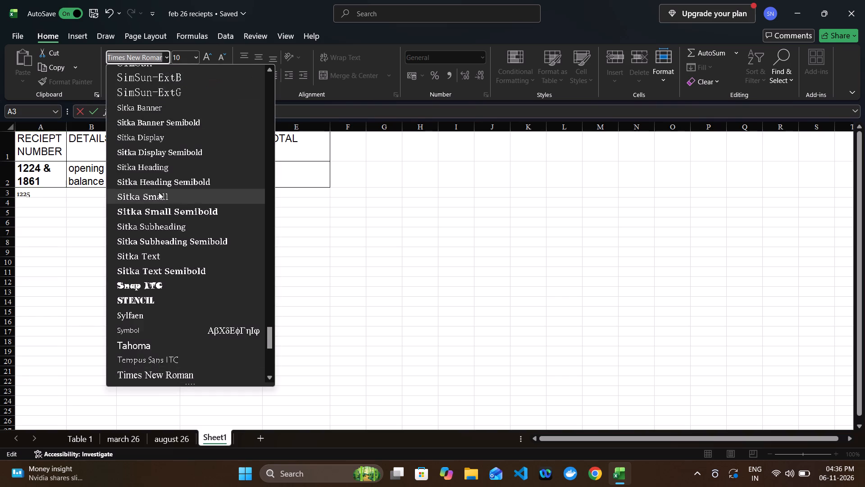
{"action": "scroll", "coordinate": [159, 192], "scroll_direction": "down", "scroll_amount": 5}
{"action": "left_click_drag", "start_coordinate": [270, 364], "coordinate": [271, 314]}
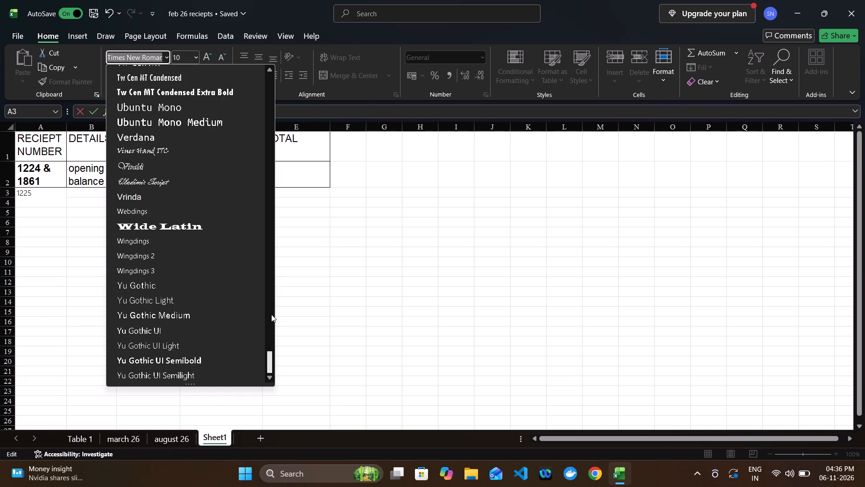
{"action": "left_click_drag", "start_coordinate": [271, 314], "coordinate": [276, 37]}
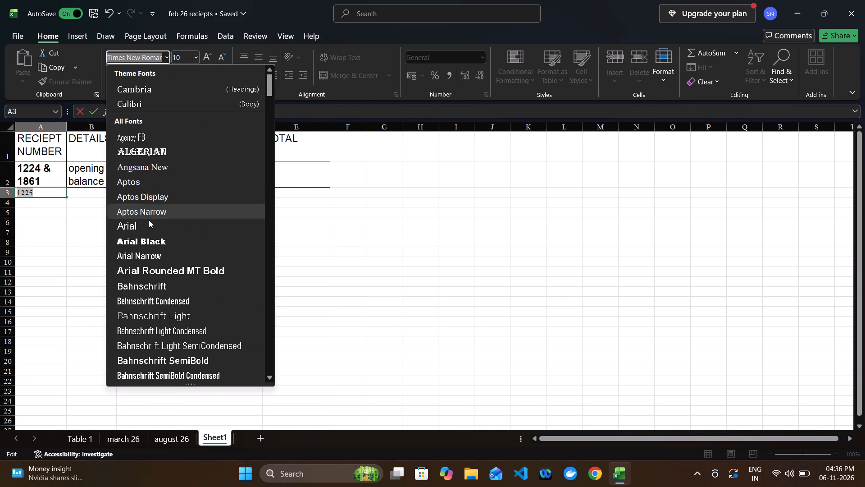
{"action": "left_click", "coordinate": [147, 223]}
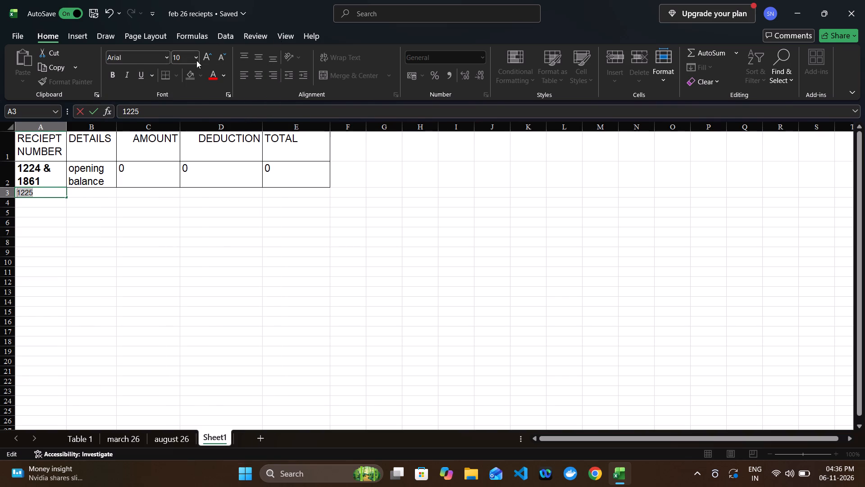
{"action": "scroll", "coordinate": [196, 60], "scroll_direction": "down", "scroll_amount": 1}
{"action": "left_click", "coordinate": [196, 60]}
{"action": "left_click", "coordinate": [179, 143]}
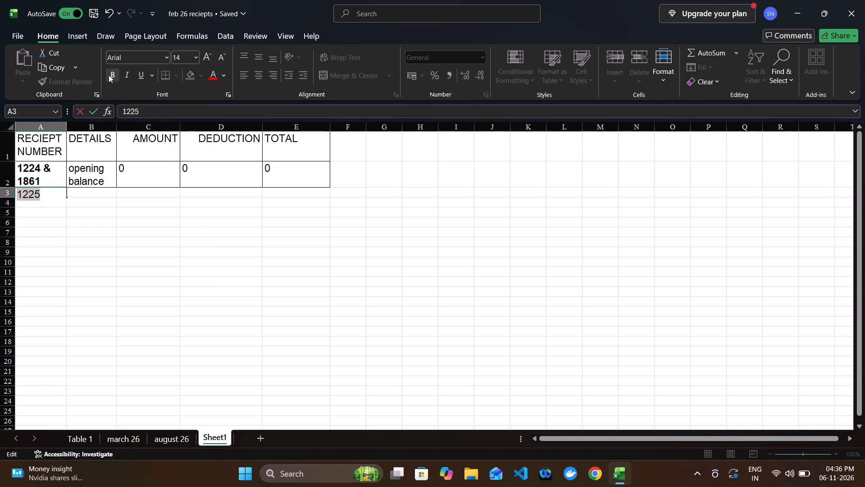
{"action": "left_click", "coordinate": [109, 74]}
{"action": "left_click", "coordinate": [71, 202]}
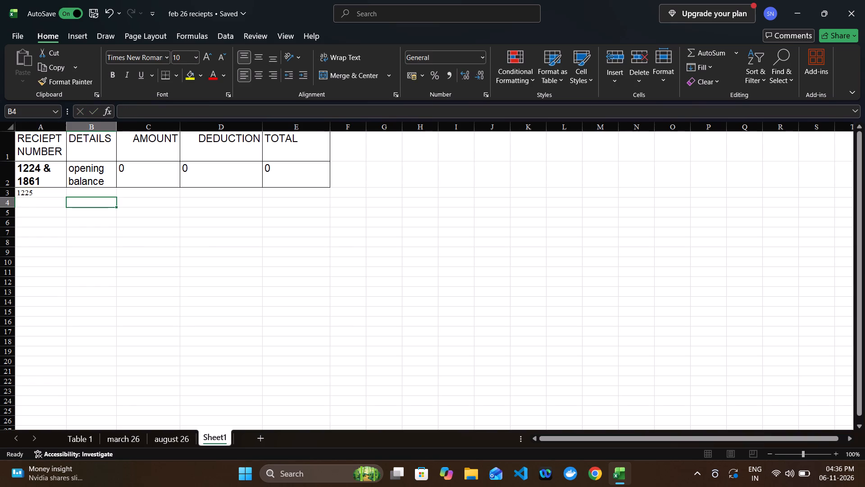
Copy the formatted receipt number cell A2 down through A18.
{"action": "left_click", "coordinate": [40, 194]}
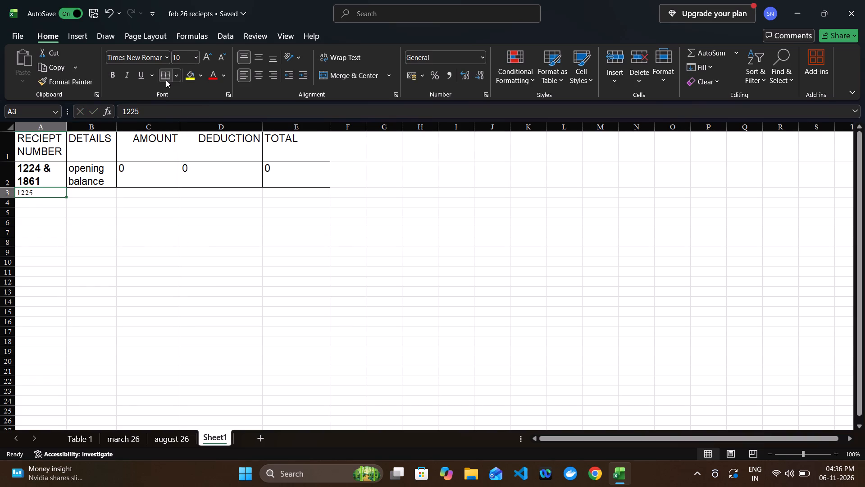
{"action": "key", "text": "Up"}
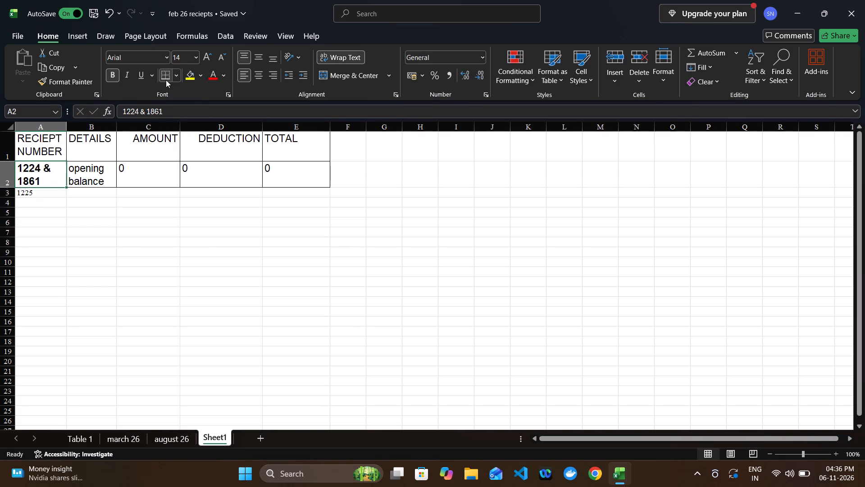
{"action": "key", "text": "ctrl+c"}
{"action": "key", "text": "shift+Down"}
{"action": "key", "text": "shift+Down"}
{"action": "key", "text": "shift+Down"}
{"action": "key", "text": "shift+Down"}
{"action": "key", "text": "shift+Down"}
{"action": "key", "text": "shift+Down"}
{"action": "key", "text": "shift+Down"}
{"action": "key", "text": "shift+Down"}
{"action": "key", "text": "shift+Down"}
{"action": "key", "text": "shift+Down"}
{"action": "key", "text": "shift+Down"}
{"action": "key", "text": "shift+Down"}
{"action": "key", "text": "shift+Down"}
{"action": "key", "text": "shift+Down"}
{"action": "key", "text": "shift+Down"}
{"action": "key", "text": "shift+Down"}
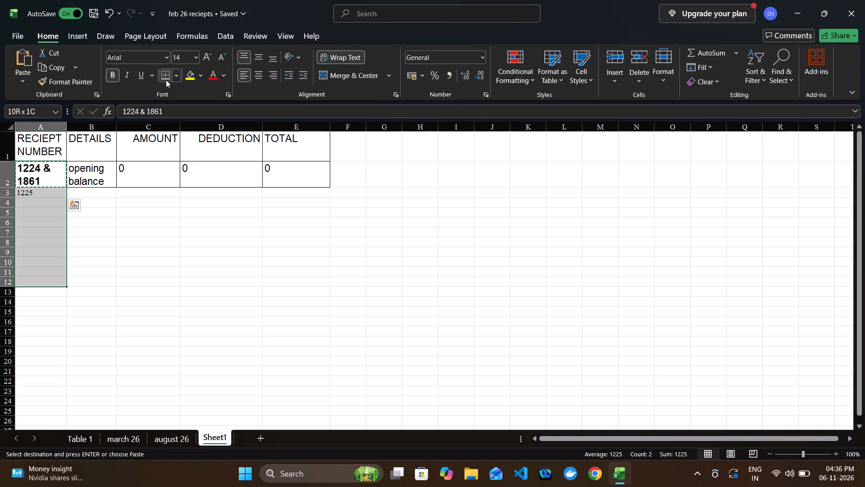
{"action": "key", "text": "ctrl+v"}
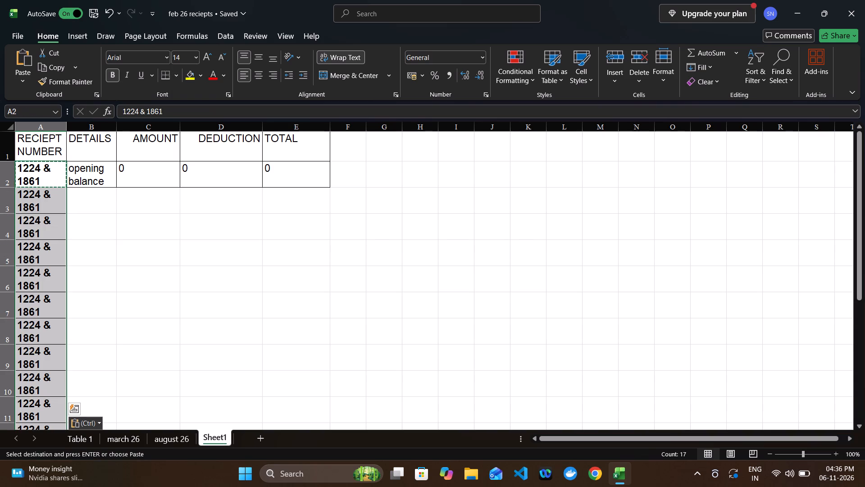
Replace the copied content of cell A3 with receipt number 1225.
{"action": "left_click", "coordinate": [53, 204]}
{"action": "key", "text": "BackSpace"}
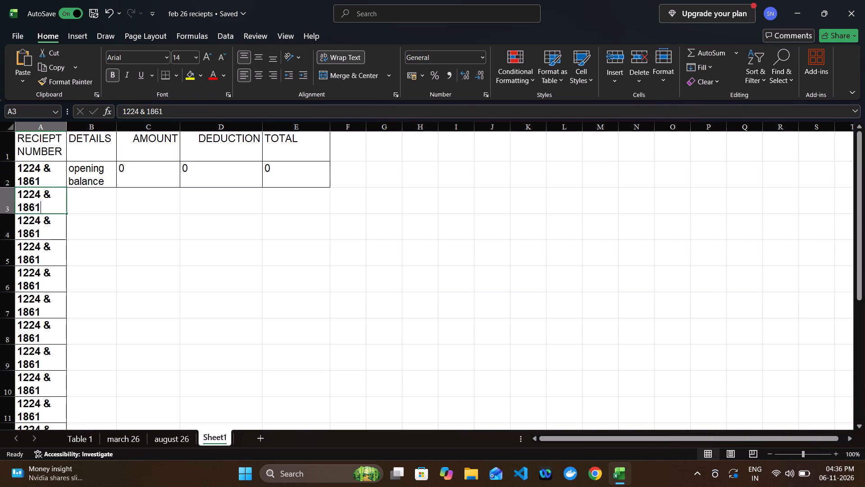
{"action": "key", "text": "1"}
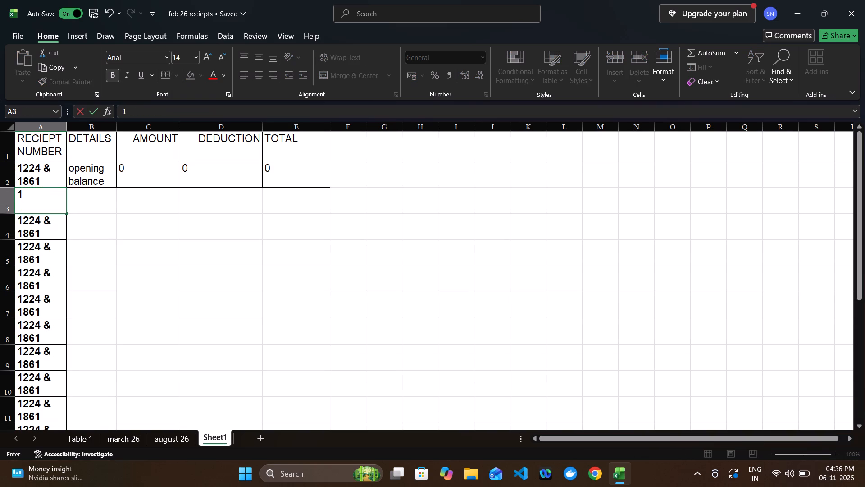
{"action": "type", "text": "22"}
{"action": "key", "text": "5"}
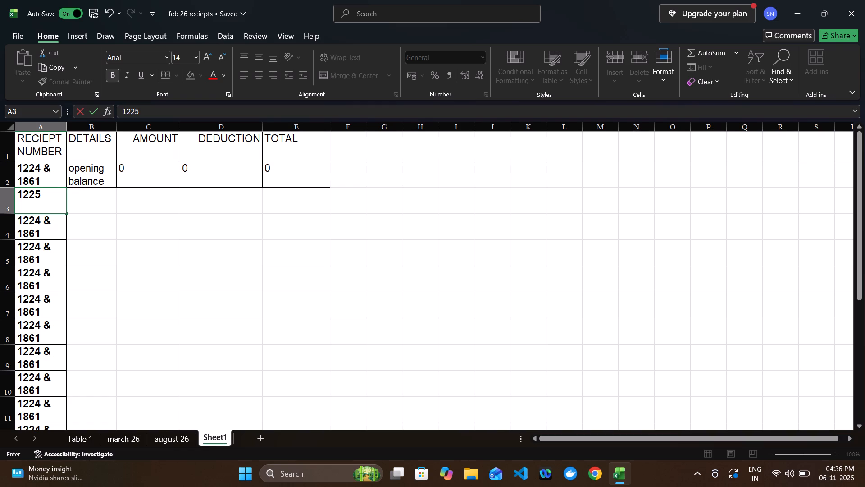
{"action": "left_click", "coordinate": [89, 225]}
Enter the formula =A3+1 in cell A4 to generate the following receipt number.
{"action": "left_click", "coordinate": [43, 218]}
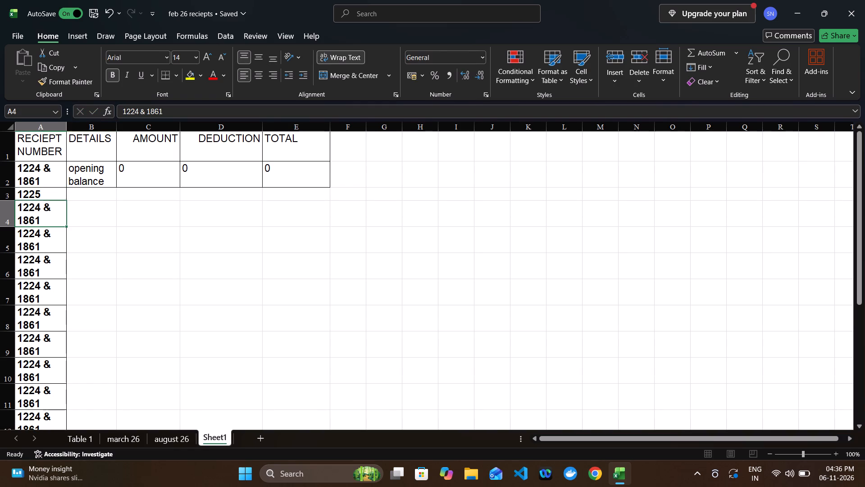
{"action": "type", "text": "122"}
{"action": "key", "text": "BackSpace"}
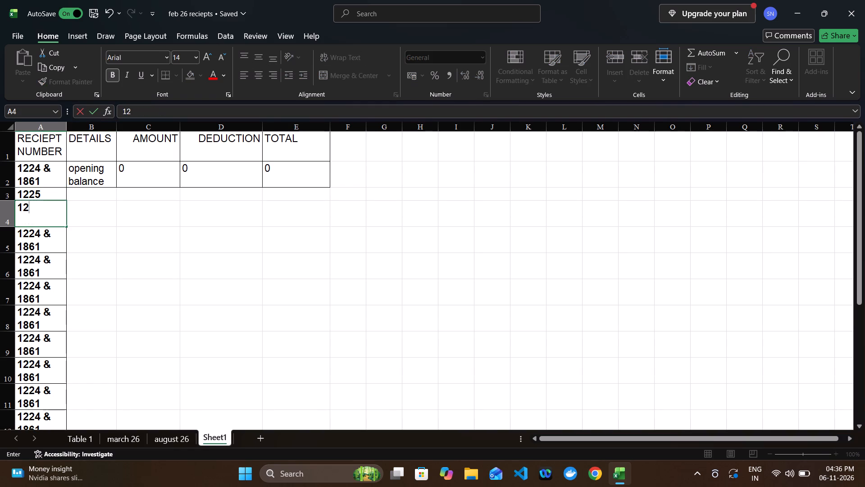
{"action": "key", "text": "BackSpace"}
{"action": "key", "text": "BackSpace"}
{"action": "key", "text": "equal"}
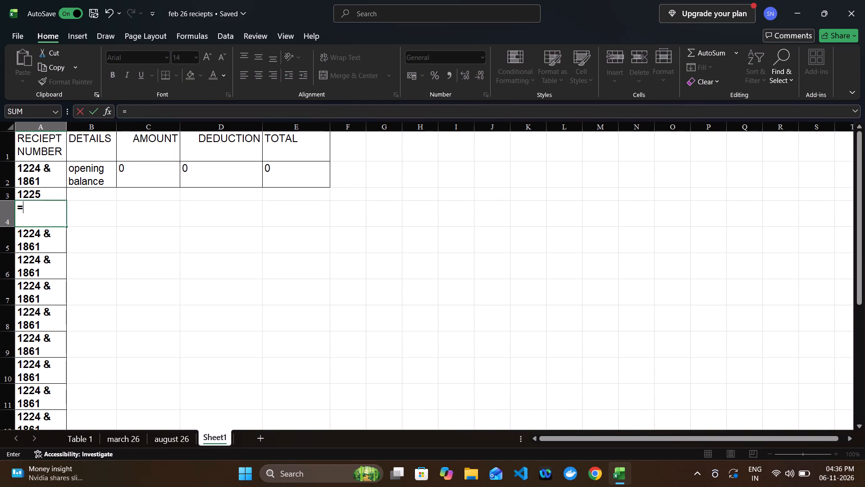
{"action": "key", "text": "Up"}
{"action": "type", "text": "+1"}
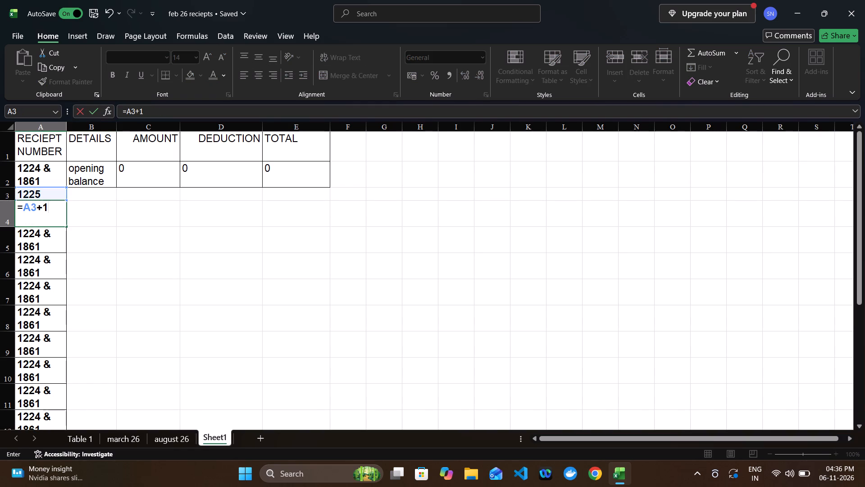
{"action": "key", "text": "Return"}
Copy the incrementing formula from A4 down to cells A5 through A20.
{"action": "left_click", "coordinate": [42, 217]}
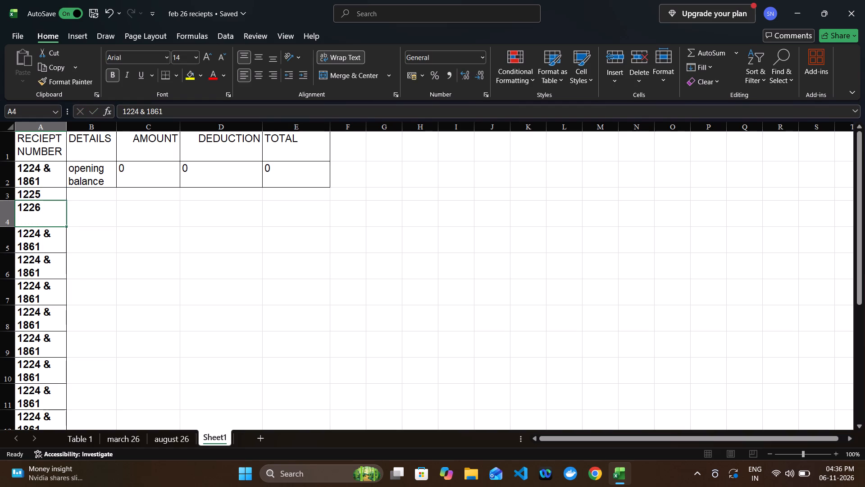
{"action": "key", "text": "ctrl+c"}
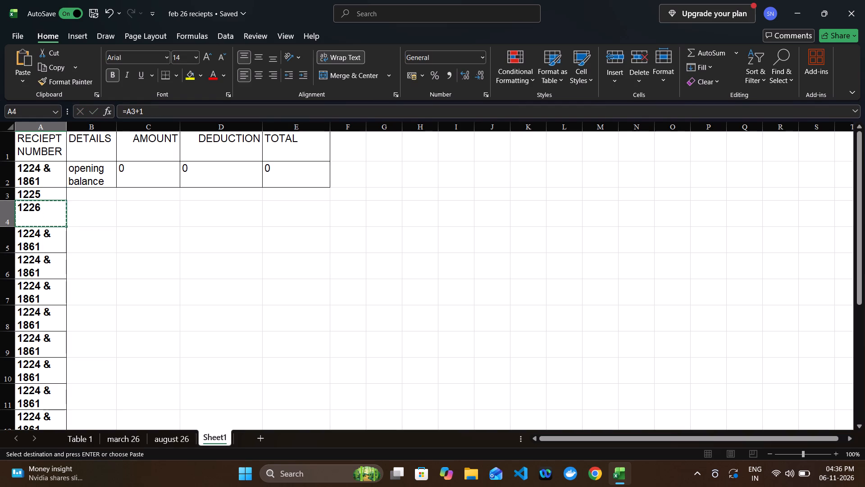
{"action": "key", "text": "Down"}
{"action": "key", "text": "shift+Down"}
{"action": "key", "text": "shift+Down"}
{"action": "key", "text": "shift+Down"}
{"action": "key", "text": "shift+Down"}
{"action": "key", "text": "shift+Down"}
{"action": "key", "text": "shift+Down"}
{"action": "key", "text": "shift+Down"}
{"action": "key", "text": "shift+Down"}
{"action": "key", "text": "shift+Down"}
{"action": "key", "text": "shift+Down"}
{"action": "key", "text": "shift+Down"}
{"action": "key", "text": "shift+Down"}
{"action": "key", "text": "shift+Down"}
{"action": "key", "text": "shift+Down"}
{"action": "key", "text": "shift+Down"}
{"action": "key", "text": "shift+Down"}
{"action": "key", "text": "shift+Down"}
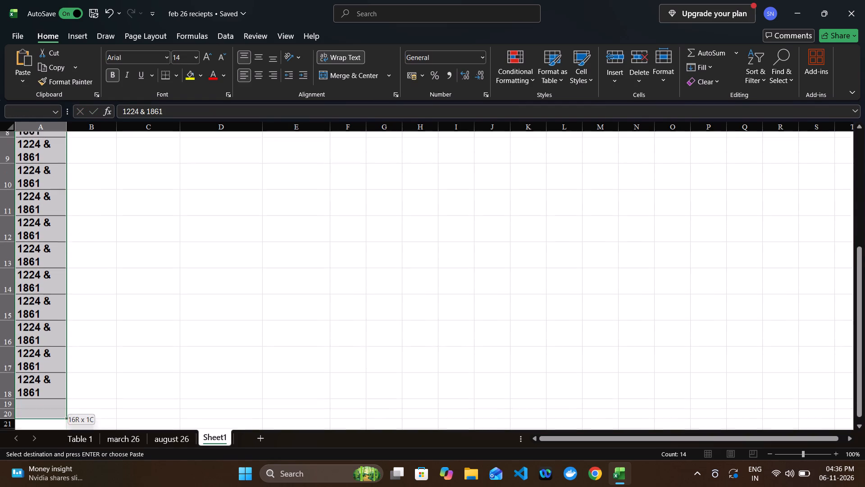
{"action": "key", "text": "ctrl+v"}
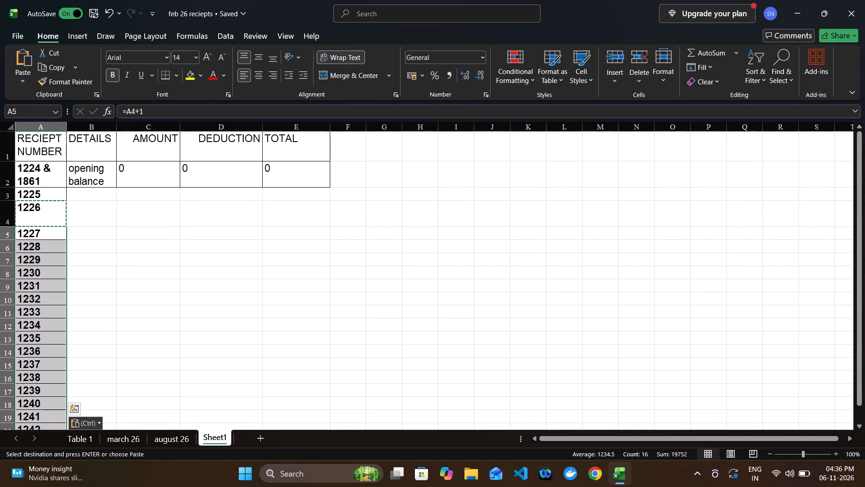
{"action": "scroll", "coordinate": [99, 285], "scroll_direction": "down", "scroll_amount": 4}
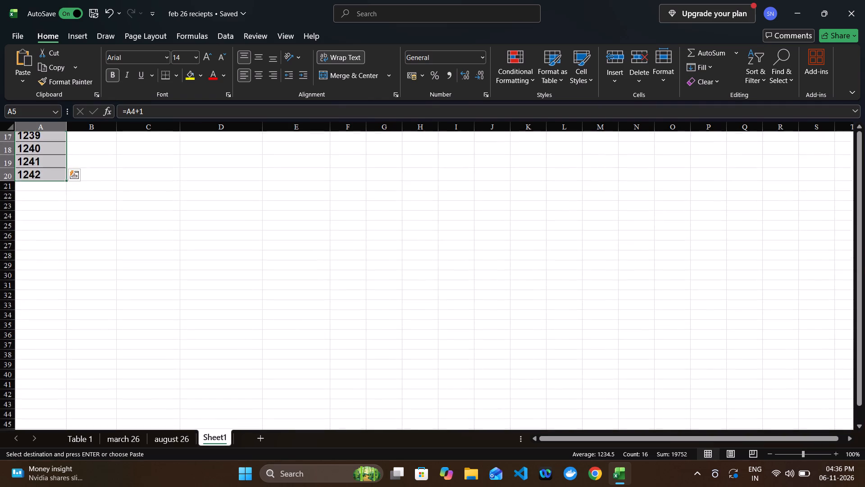
{"action": "scroll", "coordinate": [72, 259], "scroll_direction": "up", "scroll_amount": 2}
{"action": "left_click", "coordinate": [105, 231]}
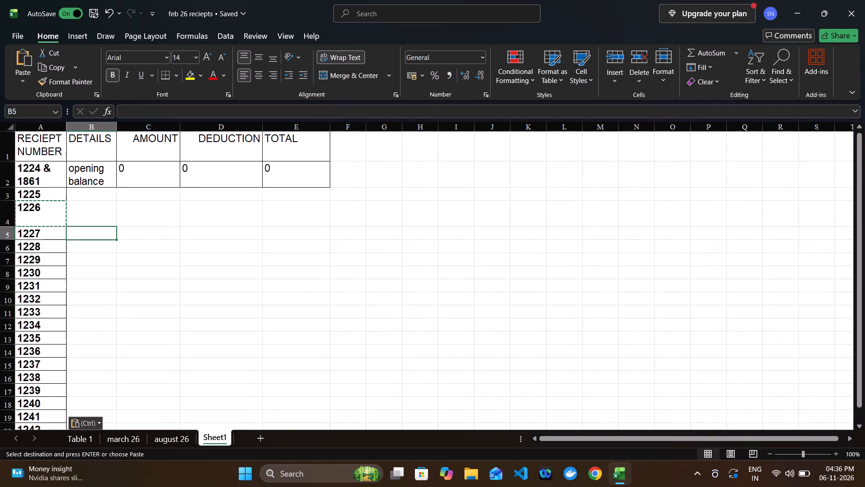
{"action": "scroll", "coordinate": [37, 229], "scroll_direction": "left", "scroll_amount": 1}
{"action": "key", "text": "Escape"}
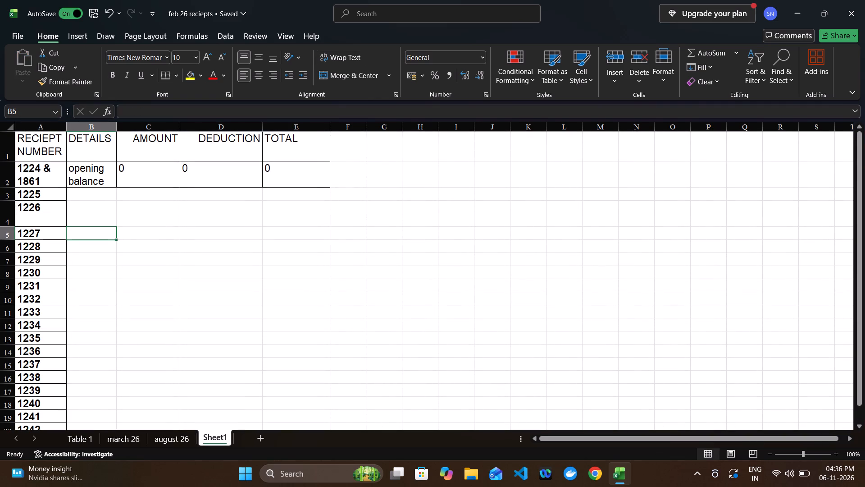
Reduce the height of row 4 to roughly match the neighbouring receipt rows.
{"action": "left_click_drag", "start_coordinate": [9, 226], "coordinate": [9, 215]}
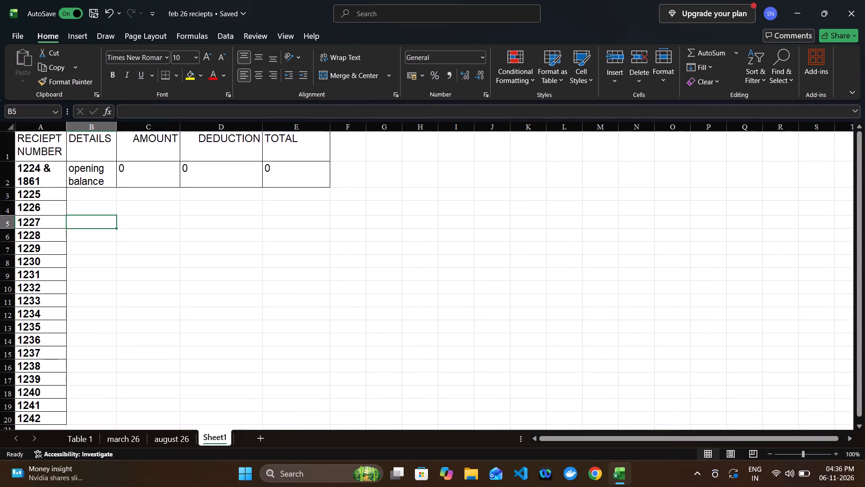
Copy the opening balance row's details, amount, deduction and total (B2:E2) down through row 11.
{"action": "scroll", "coordinate": [71, 206], "scroll_direction": "right", "scroll_amount": 1}
{"action": "left_click", "coordinate": [81, 191]}
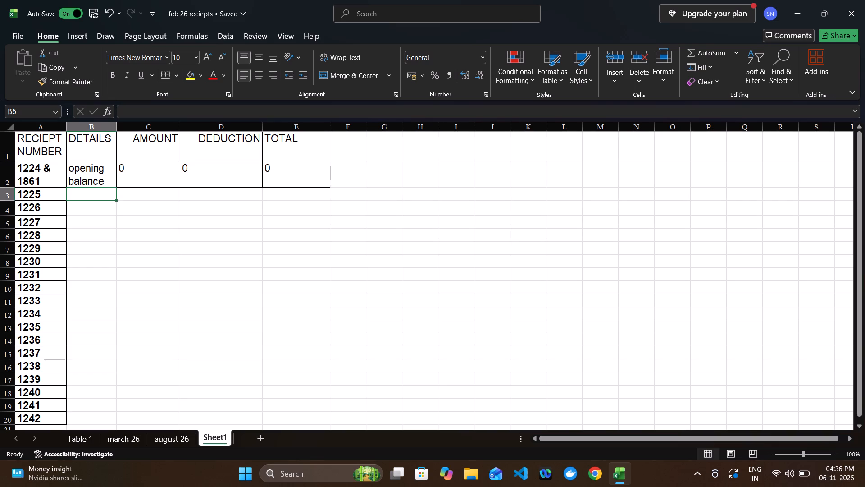
{"action": "key", "text": "Up"}
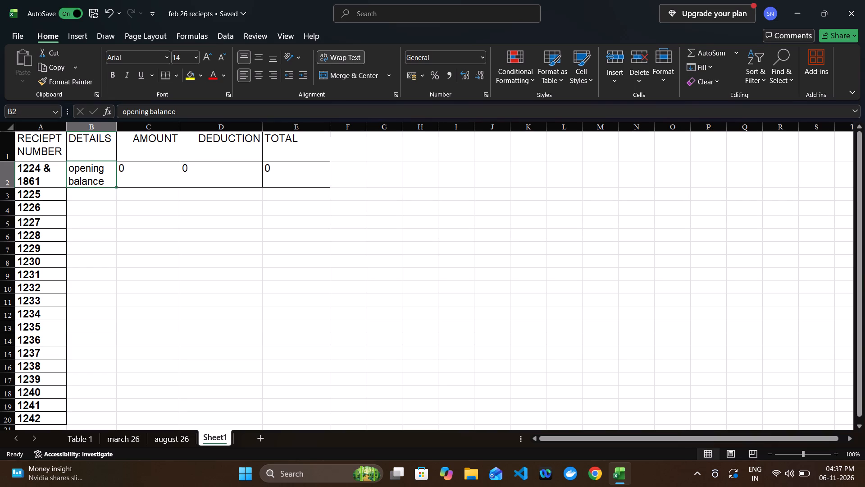
{"action": "key", "text": "shift+Right"}
{"action": "key", "text": "shift+Right"}
{"action": "key", "text": "shift+Right"}
{"action": "key", "text": "shift+Down"}
{"action": "key", "text": "shift+Down"}
{"action": "key", "text": "shift+Down"}
{"action": "key", "text": "shift+Down"}
{"action": "key", "text": "shift+Down"}
{"action": "key", "text": "shift+Down"}
{"action": "key", "text": "shift+Down"}
{"action": "key", "text": "shift+Down"}
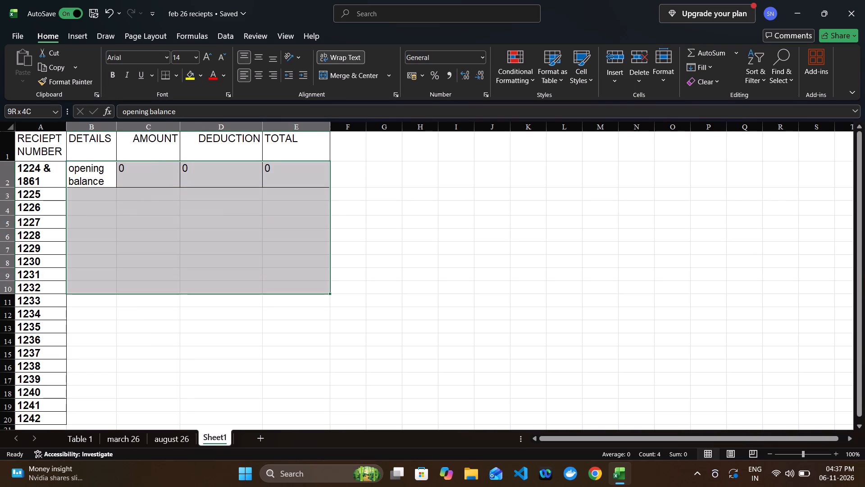
{"action": "key", "text": "shift+Down"}
{"action": "key", "text": "shift+Down"}
{"action": "key", "text": "shift+Down"}
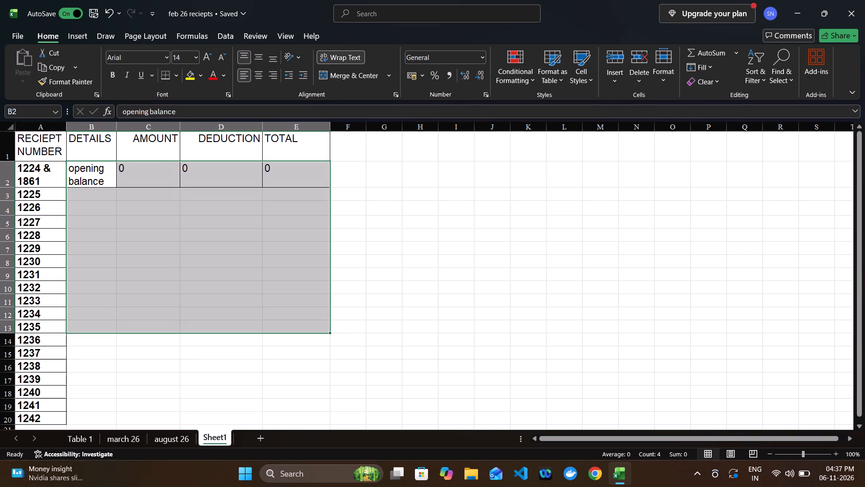
{"action": "key", "text": "shift+Up"}
{"action": "key", "text": "shift+Up"}
{"action": "key", "text": "shift+Up"}
{"action": "key", "text": "shift+Up"}
{"action": "key", "text": "shift+Up"}
{"action": "key", "text": "shift+Up"}
{"action": "key", "text": "shift+Up"}
{"action": "key", "text": "shift+Up"}
{"action": "key", "text": "shift+Up"}
{"action": "key", "text": "shift+Up"}
{"action": "key", "text": "shift+Up"}
{"action": "key", "text": "shift+Up"}
{"action": "key", "text": "shift+Up"}
{"action": "key", "text": "shift+Up"}
{"action": "key", "text": "shift+Down"}
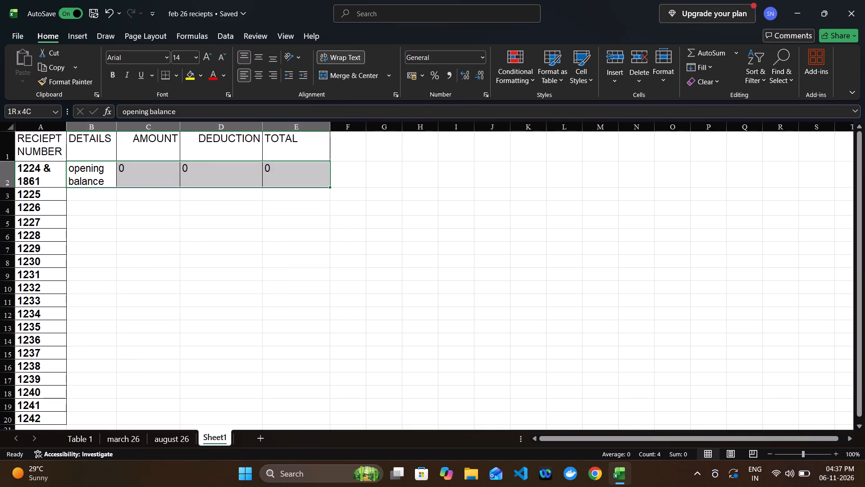
{"action": "key", "text": "ctrl+c"}
{"action": "key", "text": "shift+Down"}
{"action": "key", "text": "shift+Down"}
{"action": "key", "text": "shift+Down"}
{"action": "key", "text": "shift+Down"}
{"action": "key", "text": "shift+Down"}
{"action": "key", "text": "shift+Down"}
{"action": "key", "text": "shift+Down"}
{"action": "key", "text": "shift+Down"}
{"action": "key", "text": "shift+Down"}
{"action": "key", "text": "shift+Down"}
{"action": "key", "text": "shift+Down"}
{"action": "key", "text": "shift+Down"}
{"action": "key", "text": "shift+Down"}
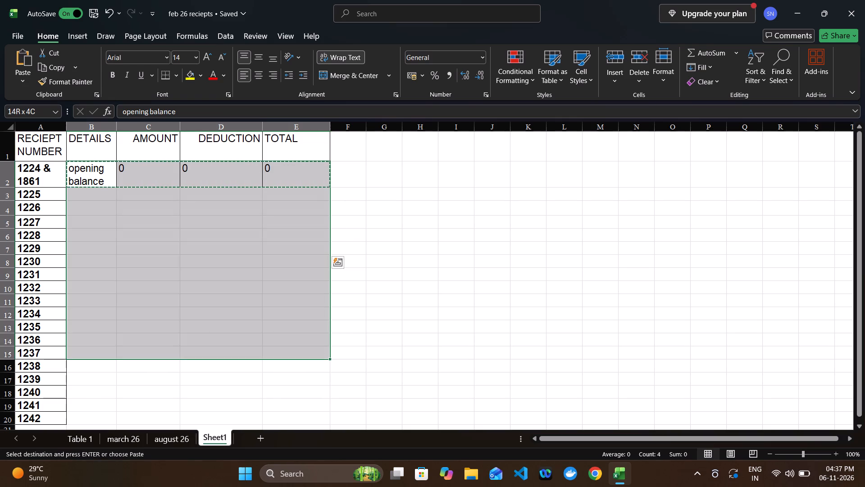
{"action": "key", "text": "shift+Up"}
{"action": "key", "text": "shift+Up"}
{"action": "key", "text": "shift+Up"}
{"action": "key", "text": "shift+Up"}
{"action": "key", "text": "ctrl+v"}
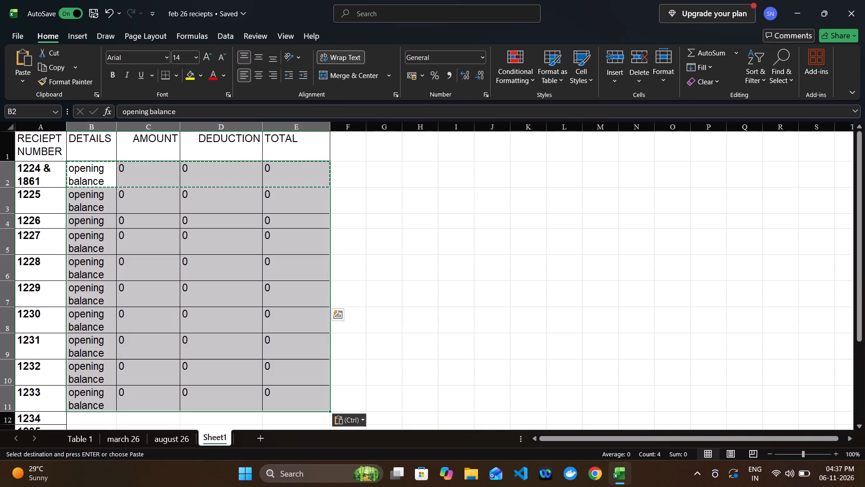
{"action": "left_click", "coordinate": [91, 203]}
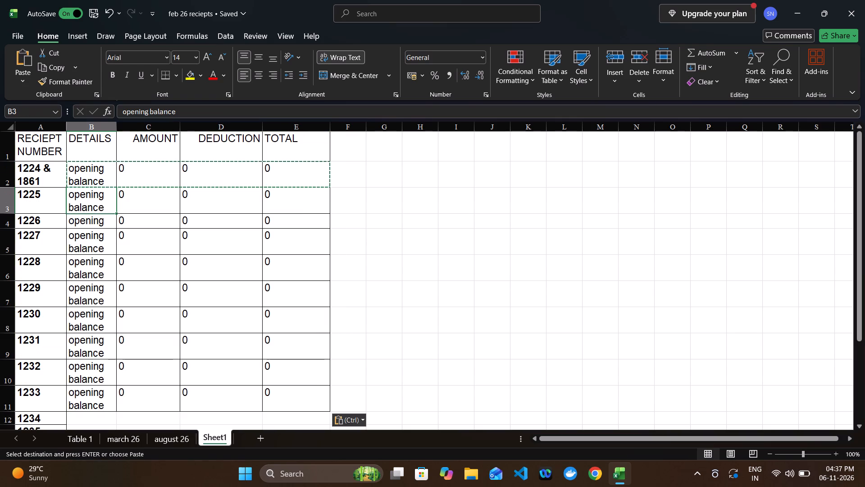
{"action": "key", "text": "Escape"}
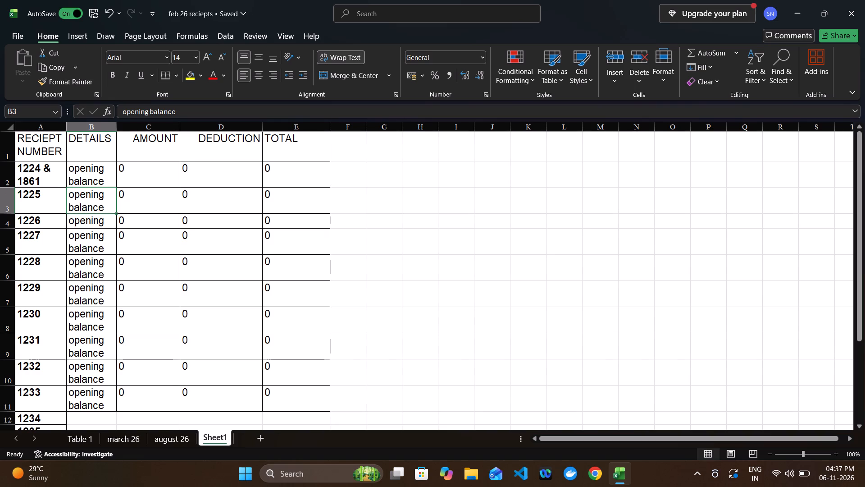
Fill in receipt 1225 with details neeranjanam and an amount of 50.
{"action": "type", "text": "neeranjaname"}
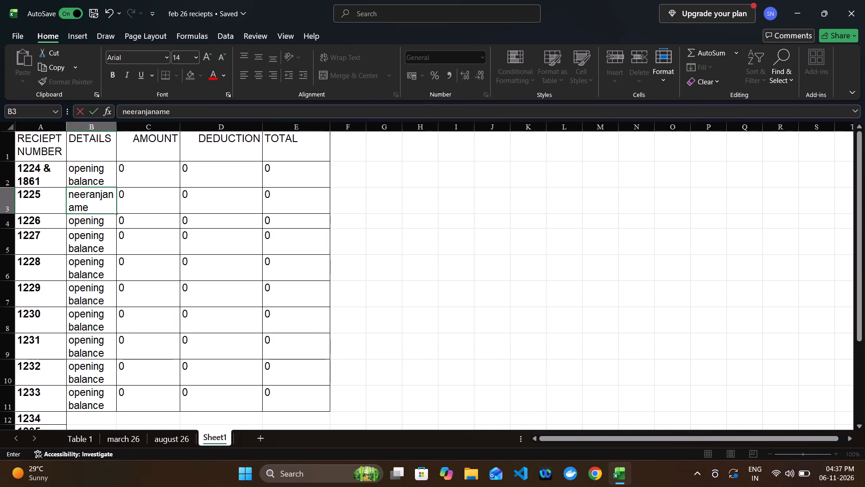
{"action": "key", "text": "BackSpace"}
{"action": "key", "text": "Tab"}
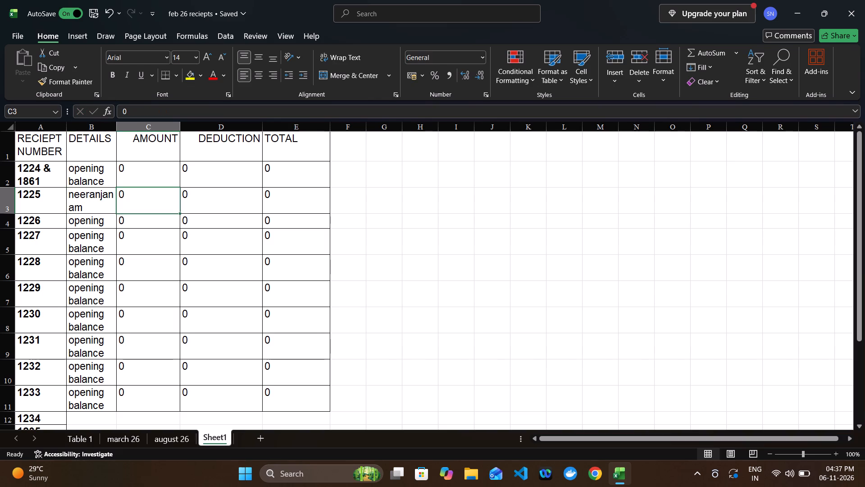
{"action": "key", "text": "5"}
{"action": "key", "text": "0"}
{"action": "key", "text": "Tab"}
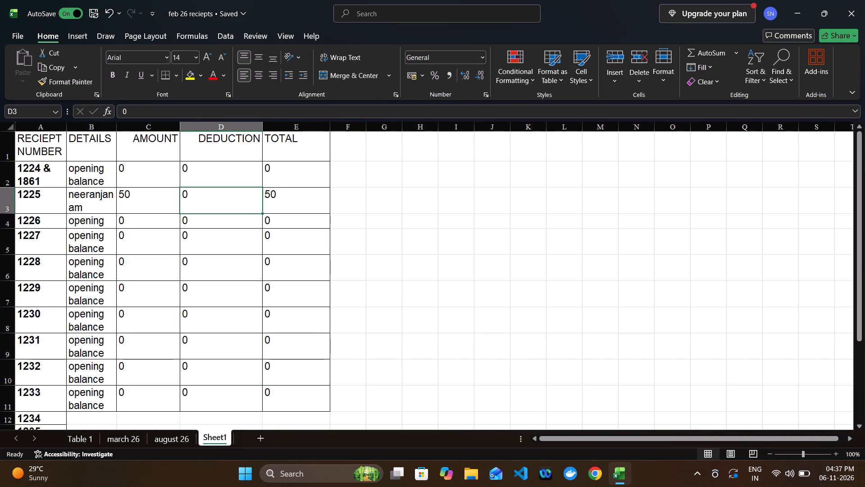
Widen the DETAILS column so neeranjanam fits on one line, and reduce row 3 to single-line height.
{"action": "left_click_drag", "start_coordinate": [115, 127], "coordinate": [135, 129]}
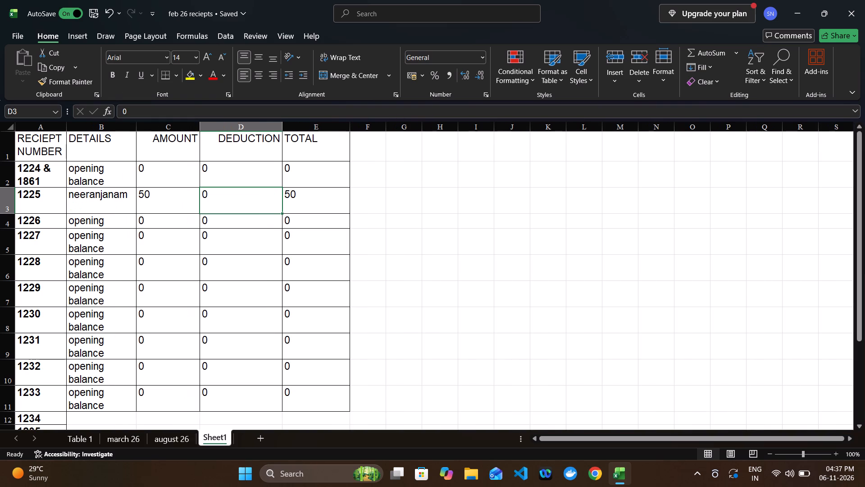
{"action": "scroll", "coordinate": [10, 214], "scroll_direction": "left", "scroll_amount": 1}
{"action": "left_click_drag", "start_coordinate": [10, 214], "coordinate": [9, 204]}
Fill in receipt 1226 with details archana and an amount of 20.
{"action": "left_click", "coordinate": [88, 214]}
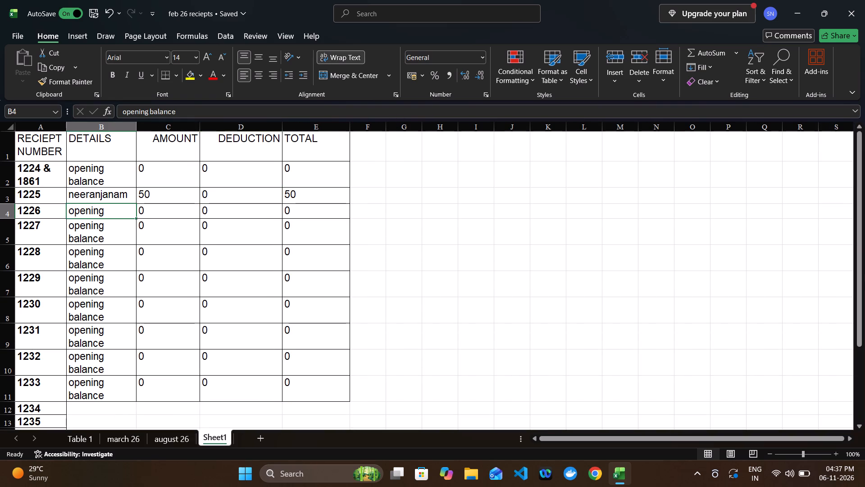
{"action": "key", "text": "BackSpace"}
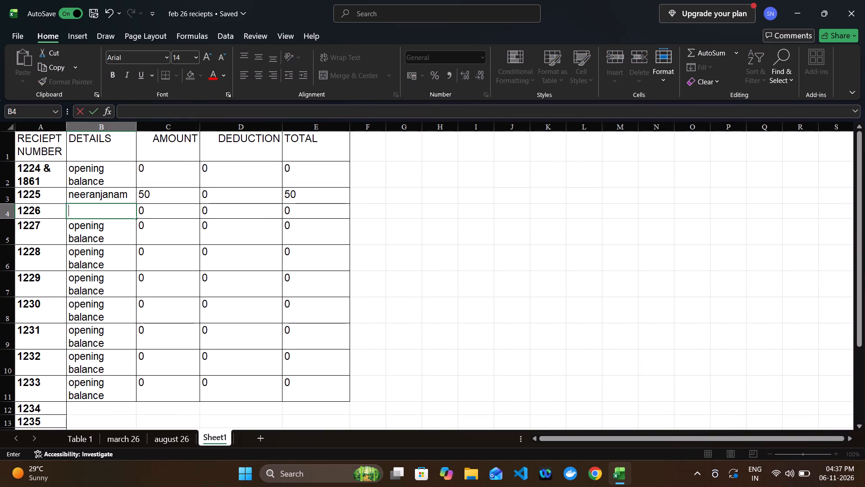
{"action": "type", "text": "archana"}
{"action": "key", "text": "Tab"}
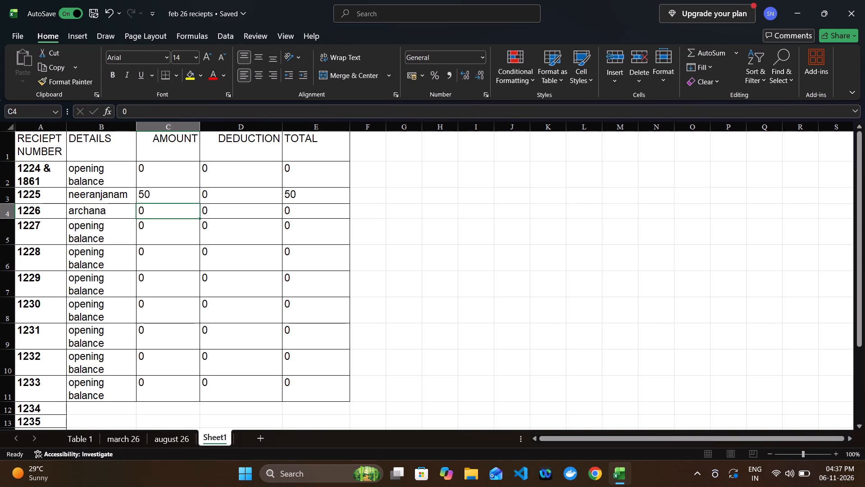
{"action": "type", "text": "20"}
{"action": "key", "text": "Tab"}
{"action": "key", "text": "Tab"}
{"action": "key", "text": "Tab"}
{"action": "key", "text": "Tab"}
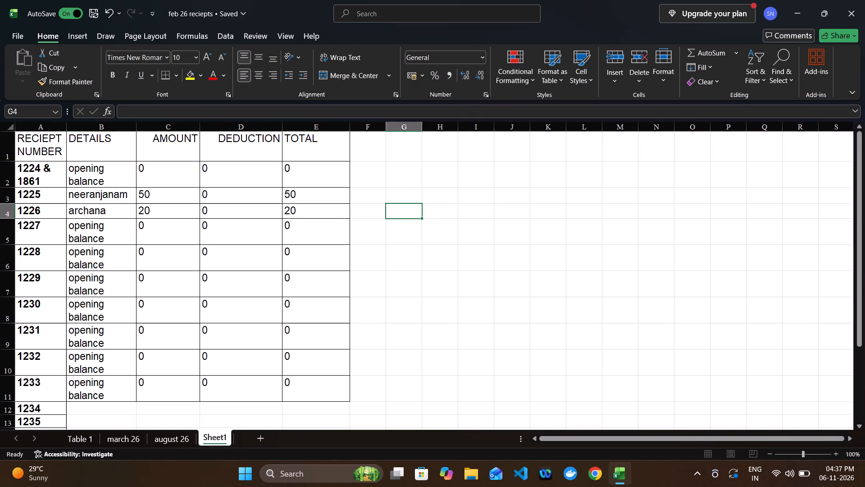
Fill in receipts 1227 and 1228 with details neeranjanam and an amount of 50 each.
{"action": "left_click", "coordinate": [96, 235]}
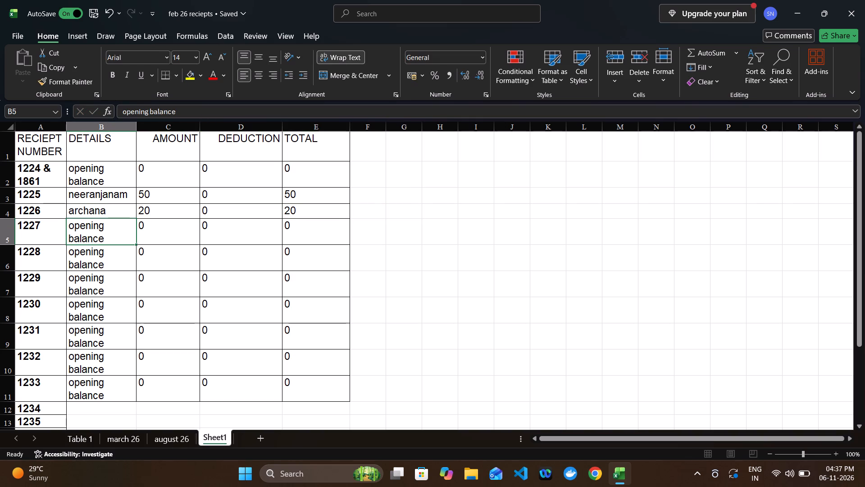
{"action": "key", "text": "n"}
{"action": "key", "text": "Tab"}
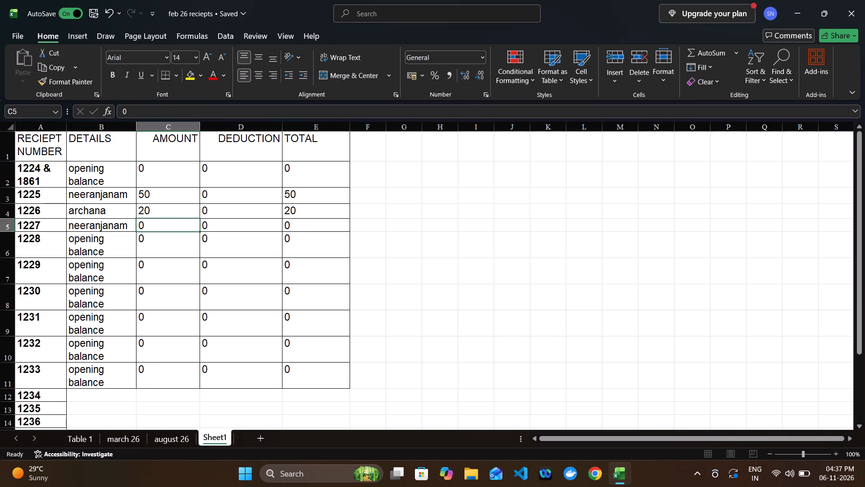
{"action": "type", "text": "50"}
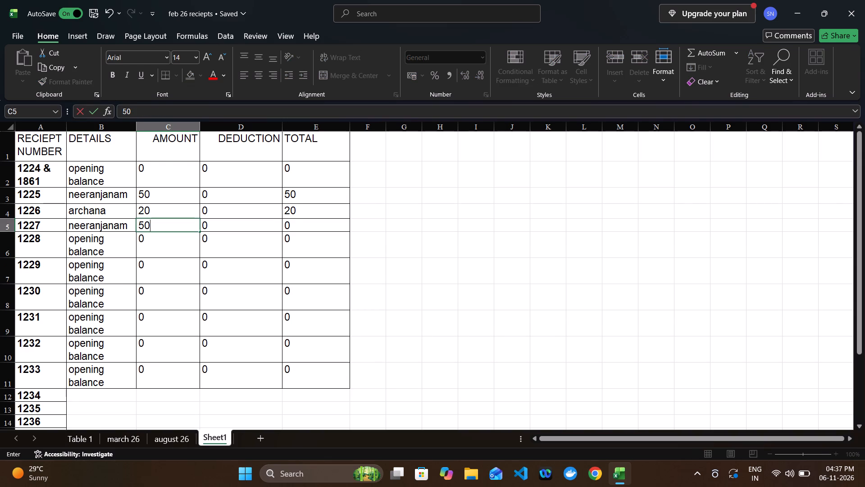
{"action": "left_click", "coordinate": [97, 239]}
{"action": "key", "text": "n"}
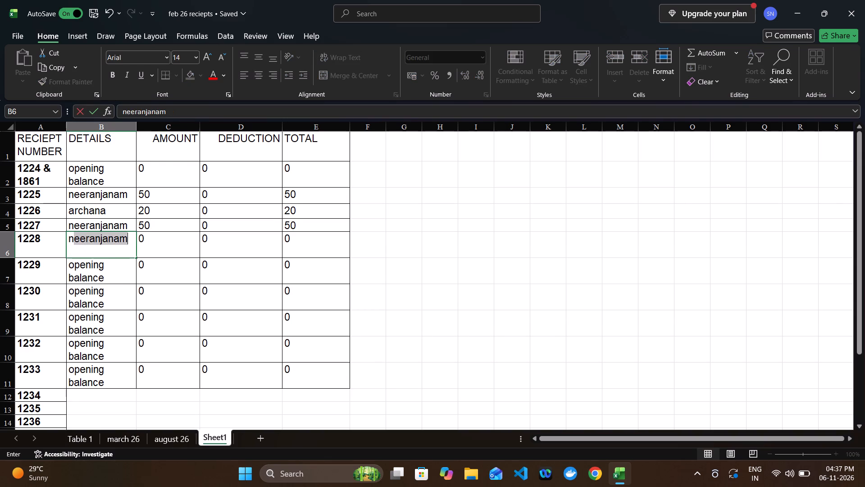
{"action": "key", "text": "Tab"}
{"action": "type", "text": "50"}
{"action": "key", "text": "Down"}
Fill in receipts 1229 and 1230 with details neeranjanam and an amount of 50 each.
{"action": "key", "text": "Left"}
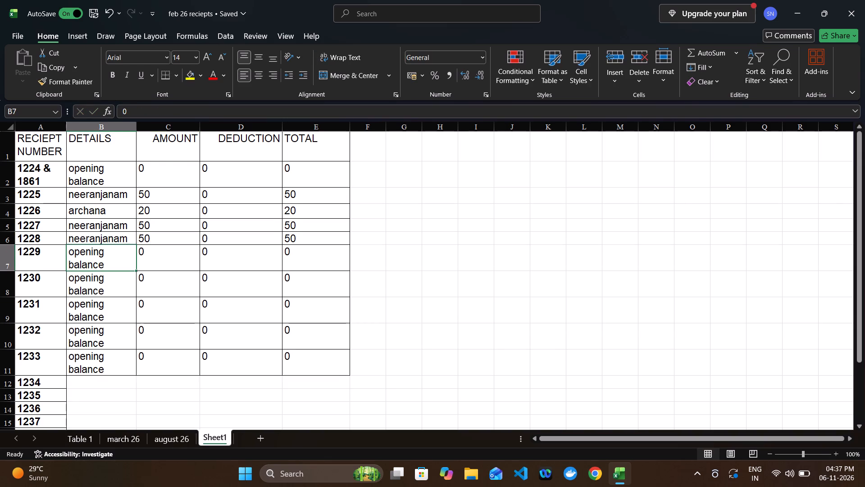
{"action": "key", "text": "n"}
{"action": "key", "text": "Tab"}
{"action": "type", "text": "50"}
{"action": "key", "text": "Tab"}
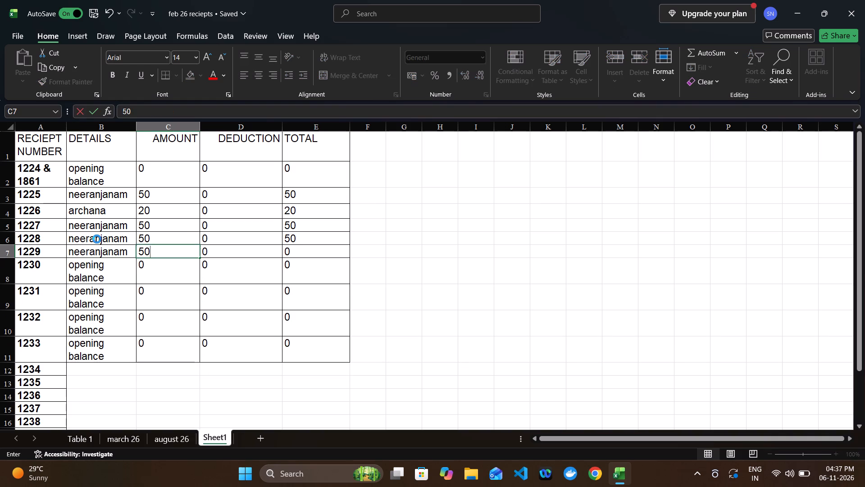
{"action": "key", "text": "Tab"}
{"action": "key", "text": "Left"}
{"action": "key", "text": "Down"}
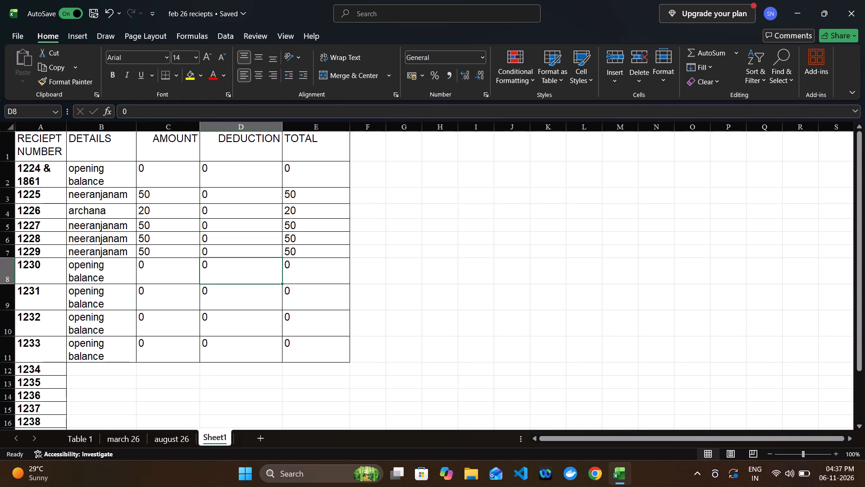
{"action": "key", "text": "Left"}
{"action": "key", "text": "Left"}
{"action": "key", "text": "n"}
{"action": "key", "text": "Tab"}
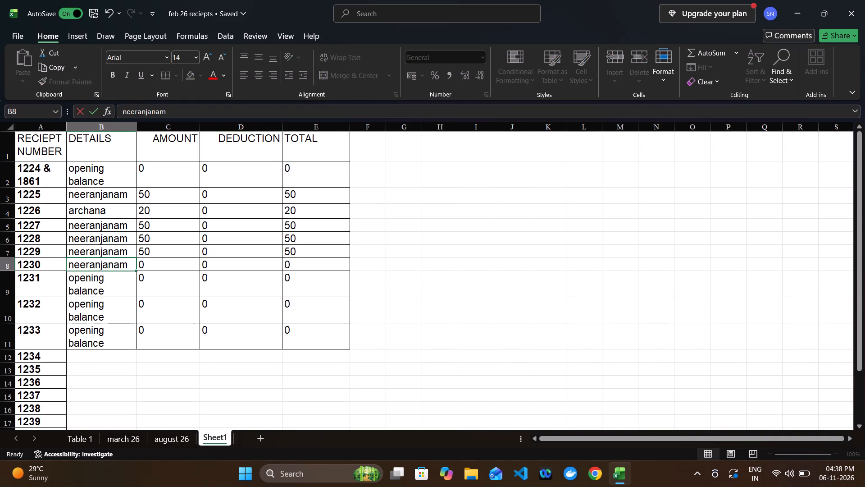
{"action": "type", "text": "50"}
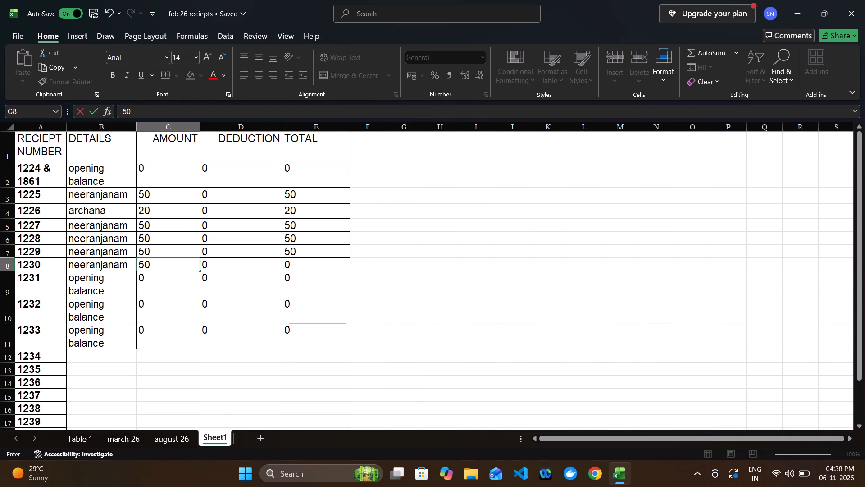
{"action": "left_click", "coordinate": [109, 290]}
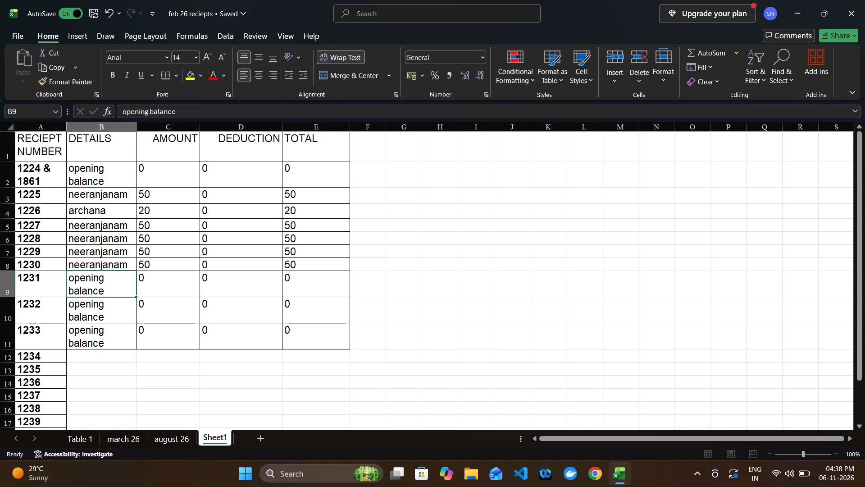
{"action": "type", "text": "archana"}
{"action": "key", "text": "Tab"}
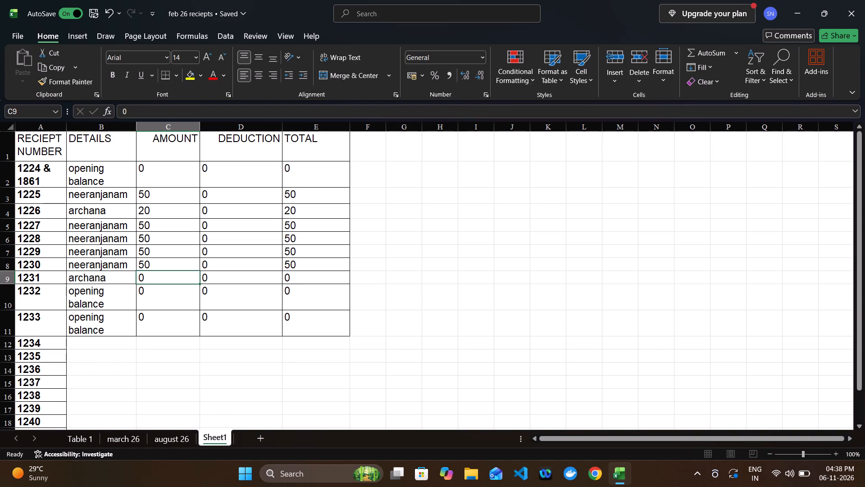
{"action": "type", "text": "20"}
{"action": "left_click", "coordinate": [103, 297]}
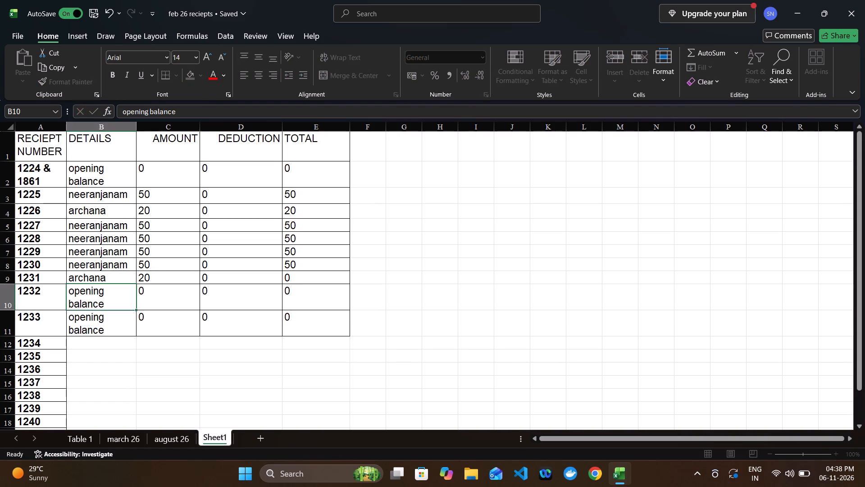
Replace the receipt number formula in cell A10 with 1862 to start the second receipt series.
{"action": "left_click", "coordinate": [57, 291]}
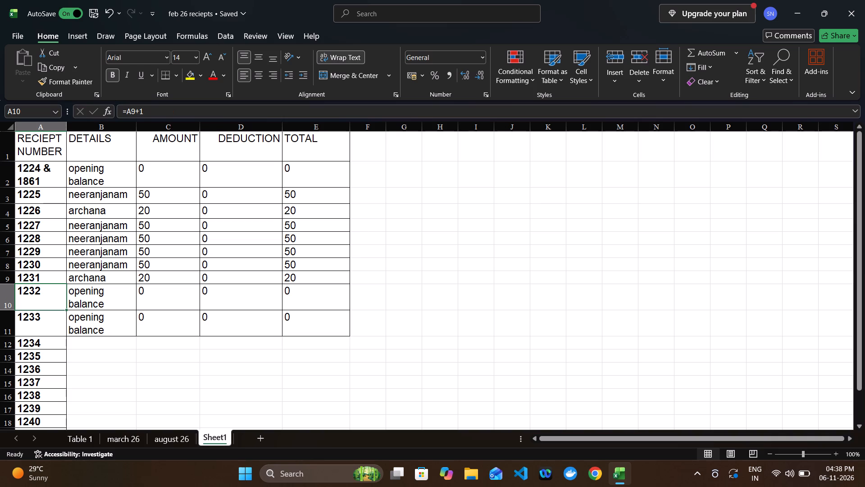
{"action": "type", "text": "18862"}
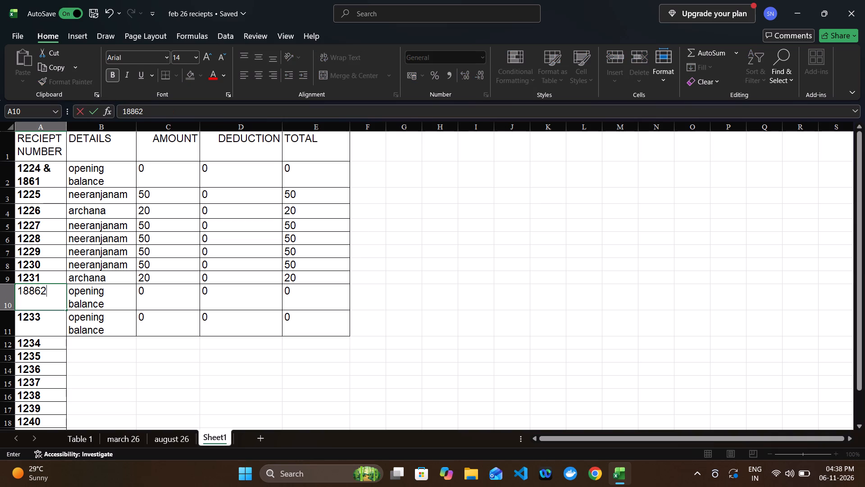
{"action": "key", "text": "BackSpace"}
{"action": "key", "text": "BackSpace"}
{"action": "key", "text": "BackSpace"}
{"action": "type", "text": "62"}
{"action": "key", "text": "Tab"}
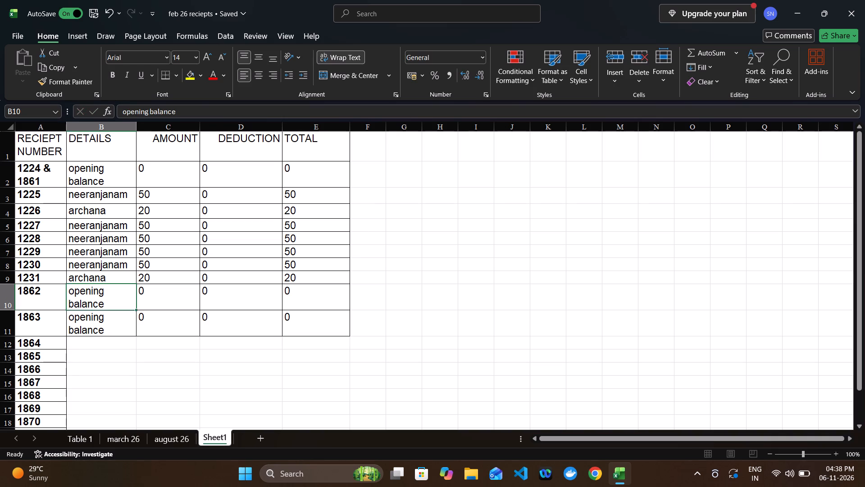
Check the receipt entries on the august 26 sheet and return to Sheet1.
{"action": "left_click", "coordinate": [167, 444]}
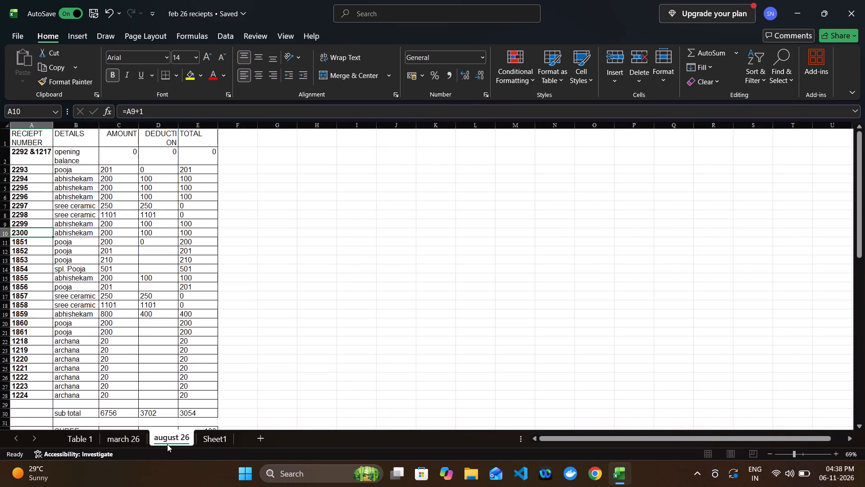
{"action": "left_click", "coordinate": [214, 441]}
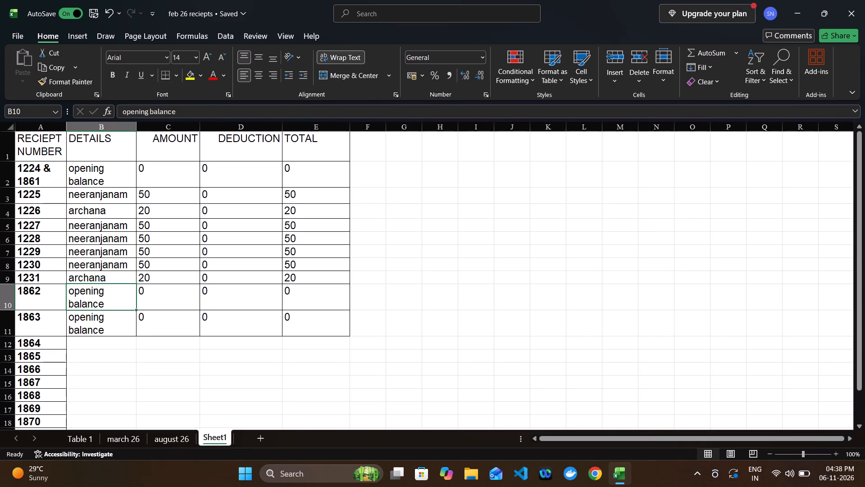
Fill in receipt 1862 with details abhishekam, an amount of 1101 and a deduction of 100.
{"action": "type", "text": "abhishekam"}
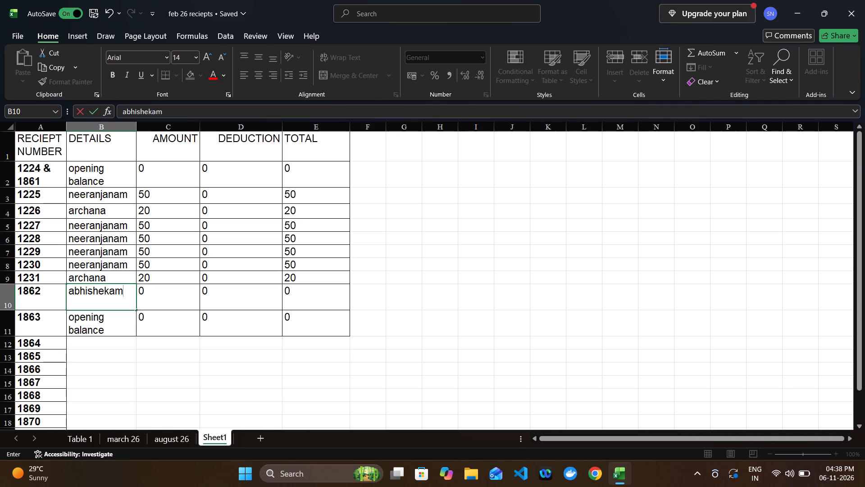
{"action": "key", "text": "Tab"}
{"action": "type", "text": "1101"}
{"action": "key", "text": "Tab"}
{"action": "type", "text": "101"}
{"action": "key", "text": "BackSpace"}
{"action": "key", "text": "0"}
{"action": "key", "text": "Tab"}
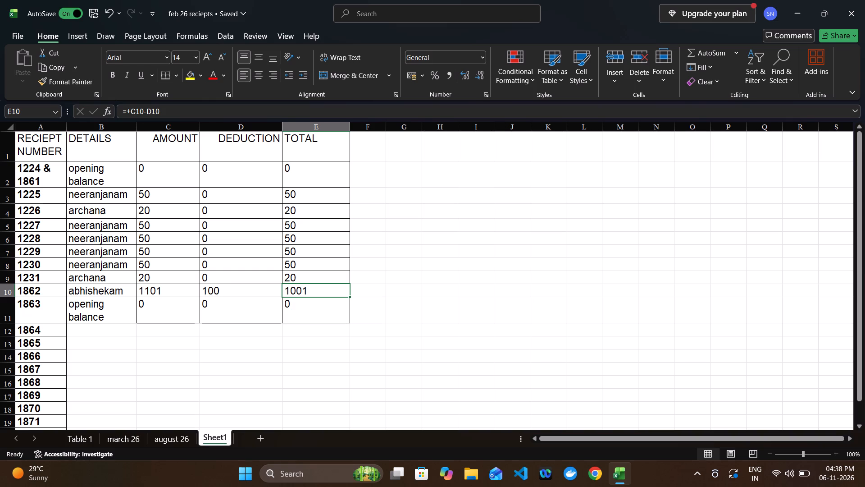
{"action": "left_click", "coordinate": [166, 440]}
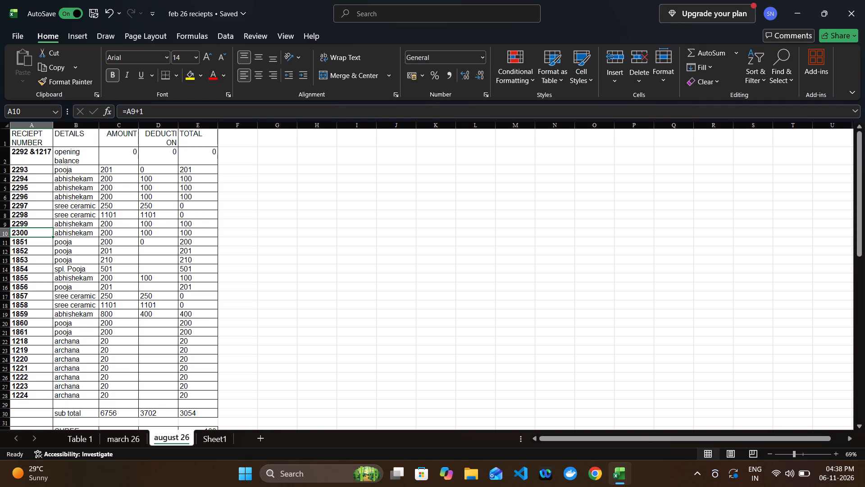
{"action": "left_click", "coordinate": [228, 435]}
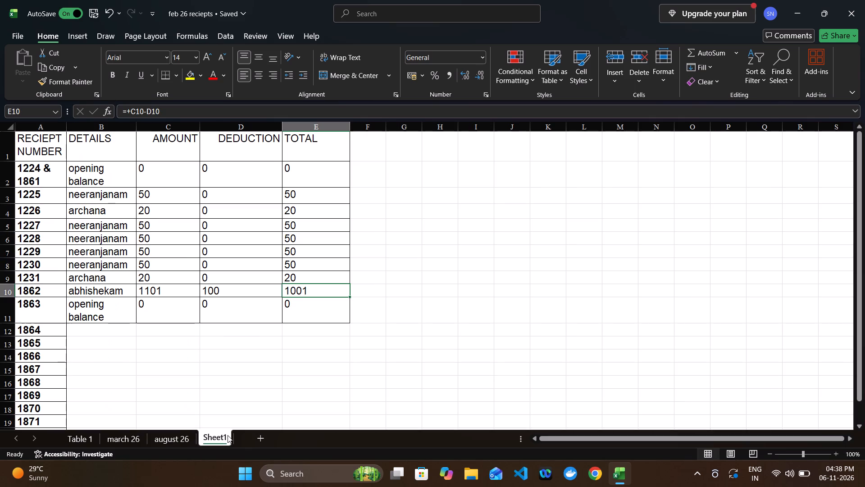
{"action": "left_click", "coordinate": [168, 297]}
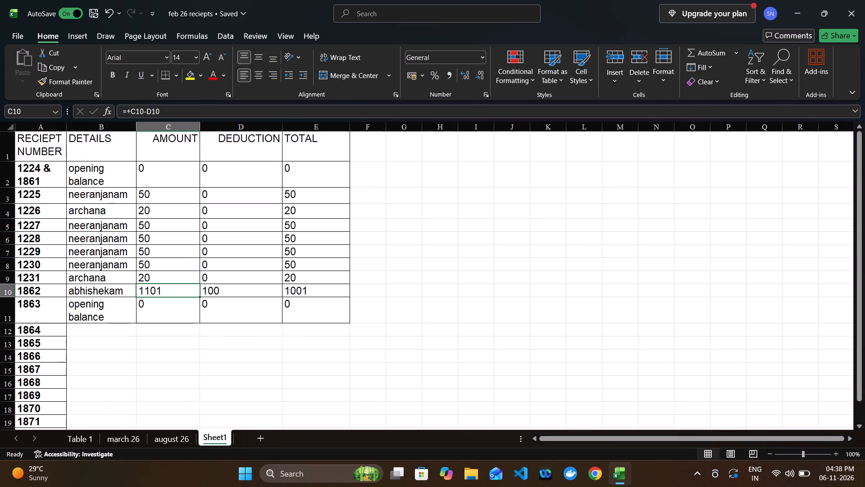
{"action": "type", "text": "200"}
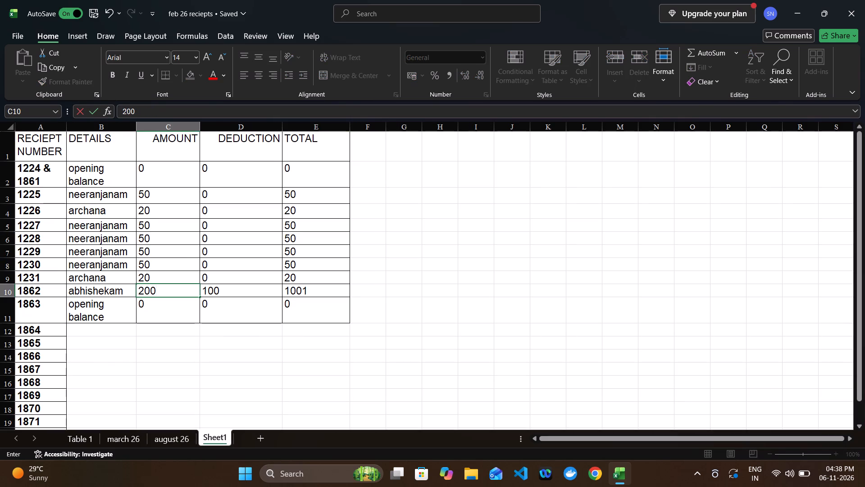
{"action": "key", "text": "Tab"}
{"action": "key", "text": "Tab"}
{"action": "key", "text": "Down"}
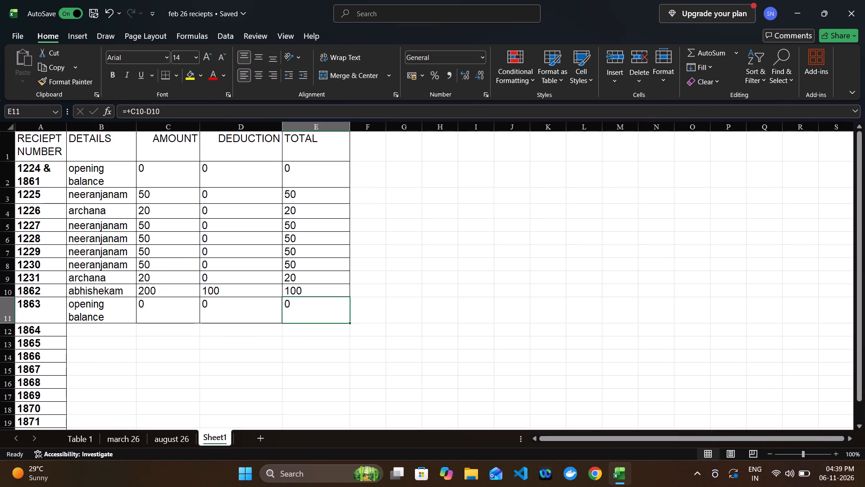
Fill in receipt 1863 with details abhishekam and an amount of 200.
{"action": "key", "text": "Left"}
{"action": "key", "text": "Left"}
{"action": "key", "text": "Left"}
{"action": "key", "text": "Left"}
{"action": "key", "text": "Left"}
{"action": "key", "text": "Right"}
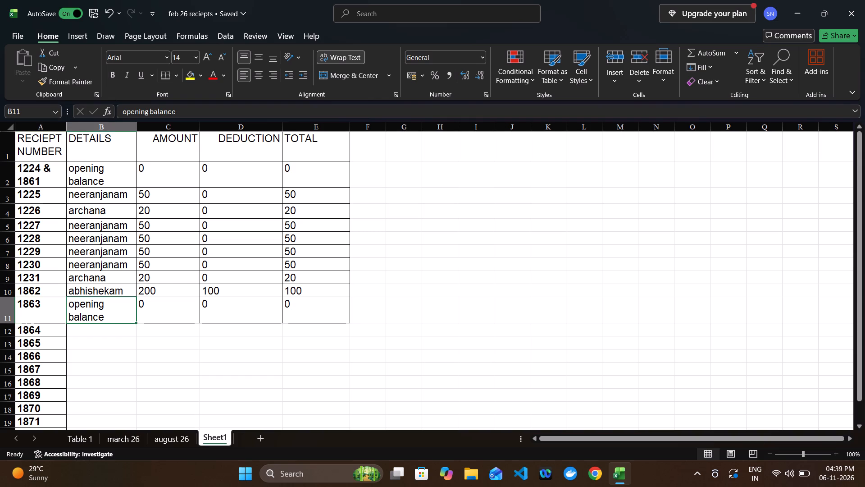
{"action": "key", "text": "a"}
{"action": "key", "text": "b"}
{"action": "key", "text": "Tab"}
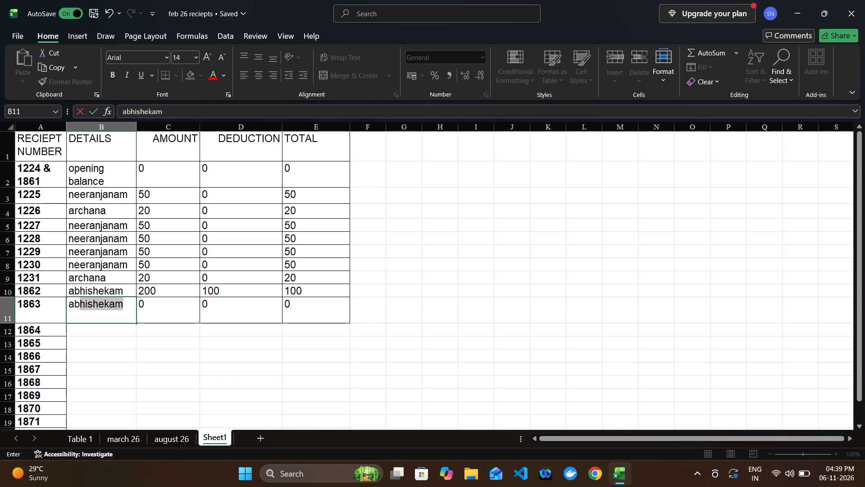
{"action": "type", "text": "200"}
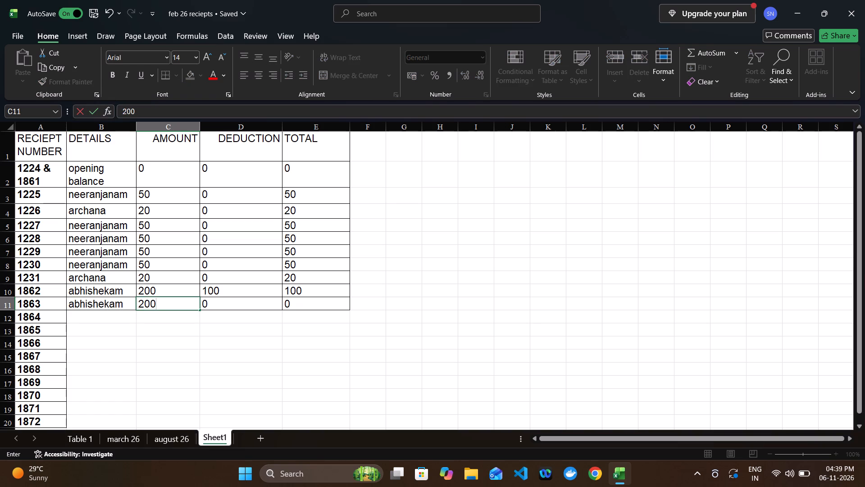
{"action": "key", "text": "Down"}
Copy receipt 1863's details, amount, deduction and total cells into the receipt 1864 row.
{"action": "key", "text": "Left"}
{"action": "key", "text": "Up"}
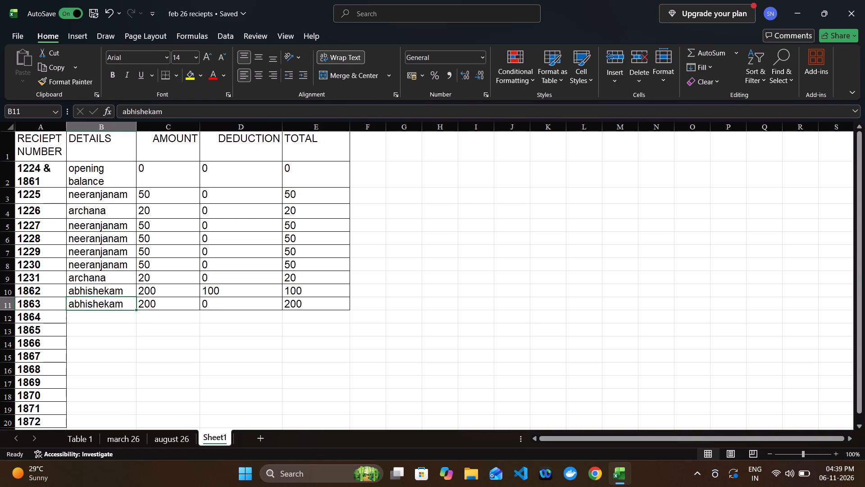
{"action": "key", "text": "shift+Down"}
{"action": "key", "text": "shift+Up"}
{"action": "key", "text": "shift+Right"}
{"action": "key", "text": "shift+Right"}
{"action": "key", "text": "shift+Right"}
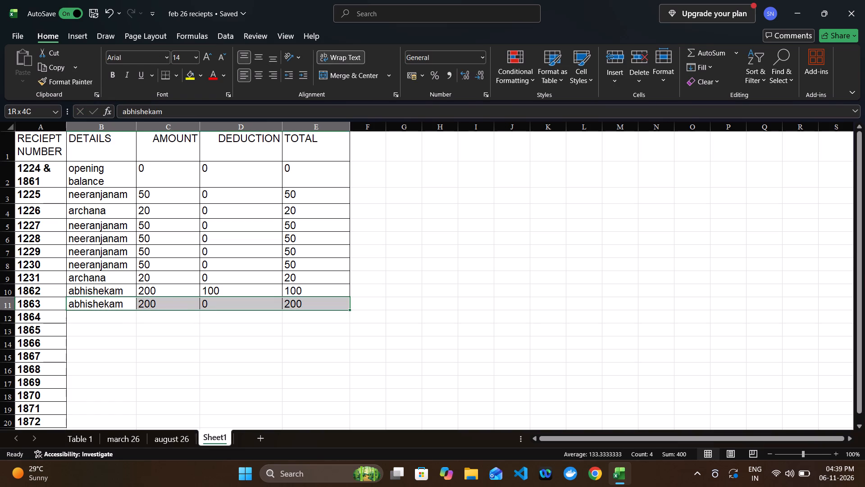
{"action": "key", "text": "ctrl+c"}
{"action": "key", "text": "Down"}
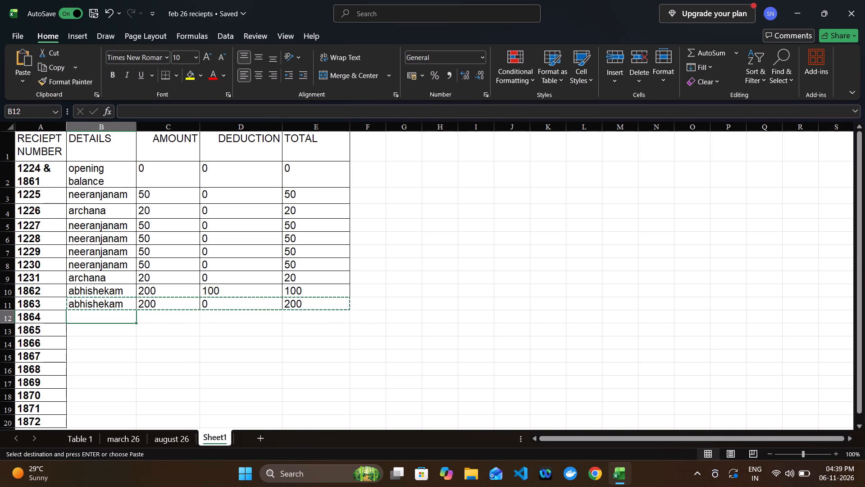
{"action": "key", "text": "ctrl+v"}
{"action": "key", "text": "Left"}
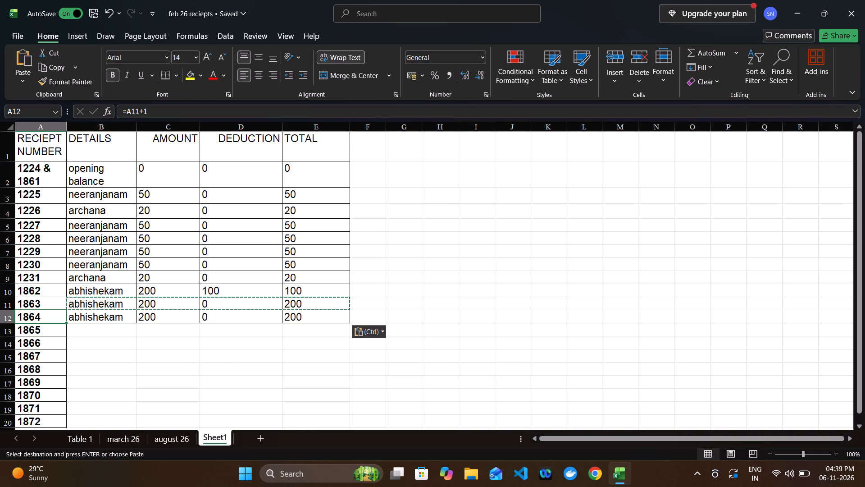
{"action": "key", "text": "Escape"}
Replace the details of receipt 1864 with shree ceramic.
{"action": "key", "text": "Down"}
{"action": "key", "text": "Up"}
{"action": "key", "text": "Right"}
{"action": "type", "text": "shree"}
{"action": "key", "text": "space"}
{"action": "type", "text": "ceramic"}
{"action": "key", "text": "Tab"}
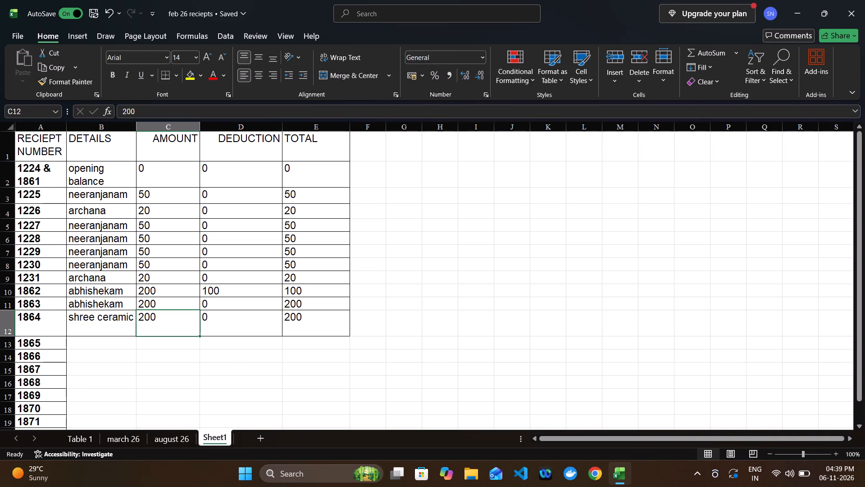
Widen the DETAILS column slightly and reduce the height of the receipt 1864 row to fit one line of text.
{"action": "left_click_drag", "start_coordinate": [134, 129], "coordinate": [141, 129]}
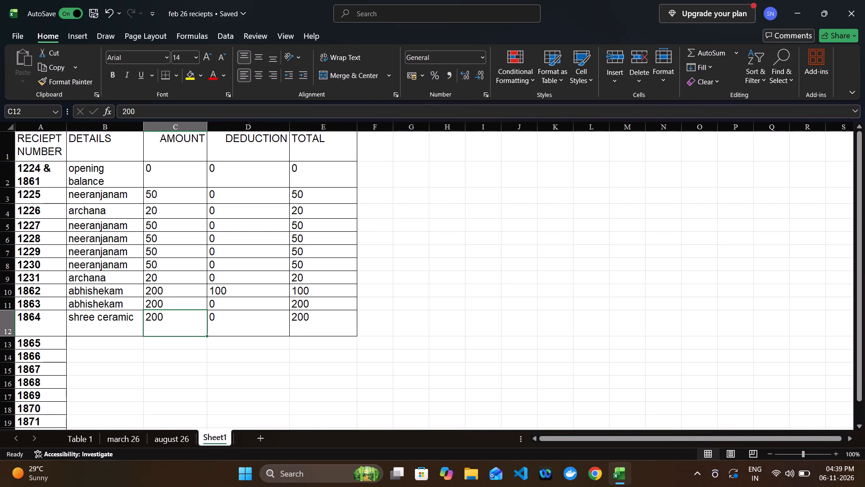
{"action": "left_click_drag", "start_coordinate": [10, 337], "coordinate": [9, 327]}
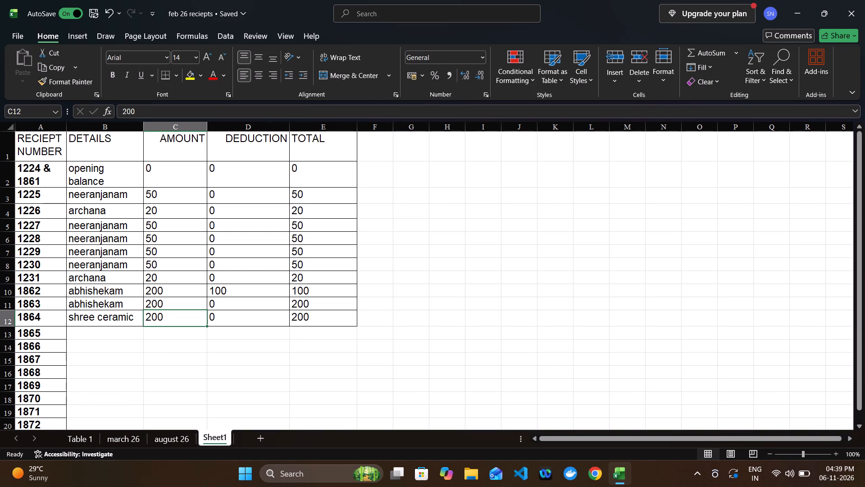
{"action": "left_click", "coordinate": [233, 322]}
{"action": "type", "text": "200"}
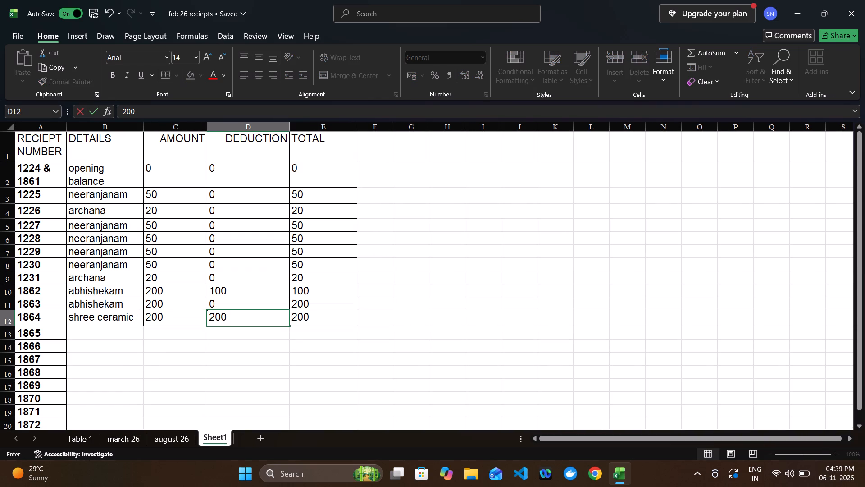
{"action": "key", "text": "Down"}
{"action": "key", "text": "Left"}
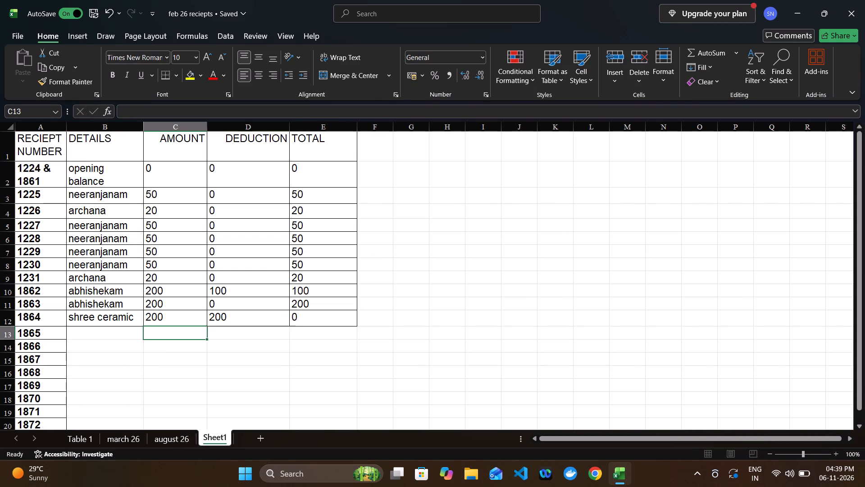
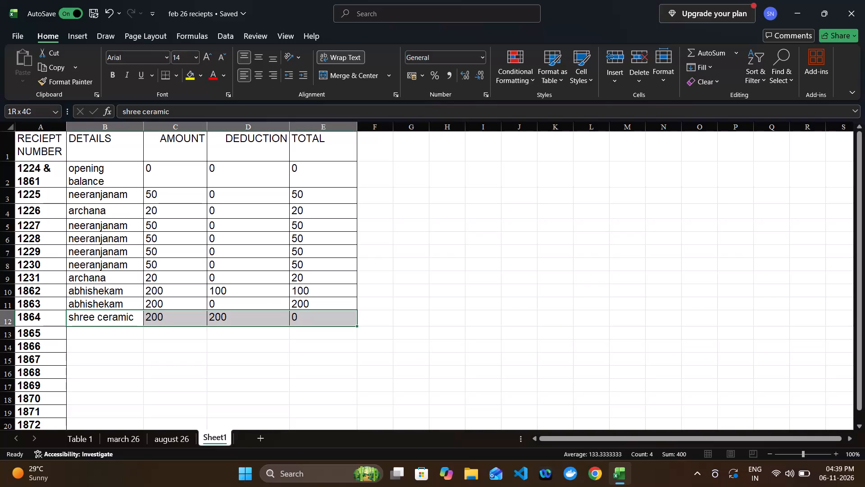
Copy receipt 1864's details, amount, deduction and total cells into the receipt 1865 row.
{"action": "key", "text": "ctrl+c"}
{"action": "key", "text": "Down"}
{"action": "key", "text": "ctrl+v"}
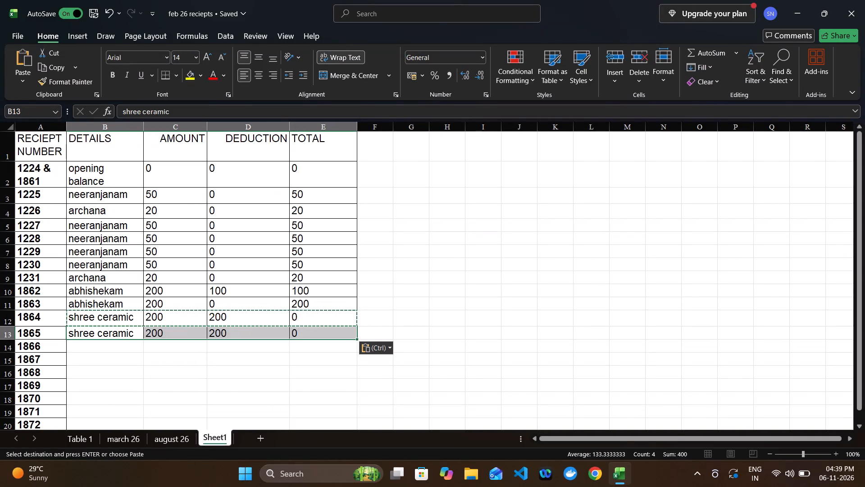
Set both the amount and the deduction for receipt 1865 to 1101.
{"action": "key", "text": "Right"}
{"action": "key", "text": "Escape"}
{"action": "key", "text": "Down"}
{"action": "key", "text": "Up"}
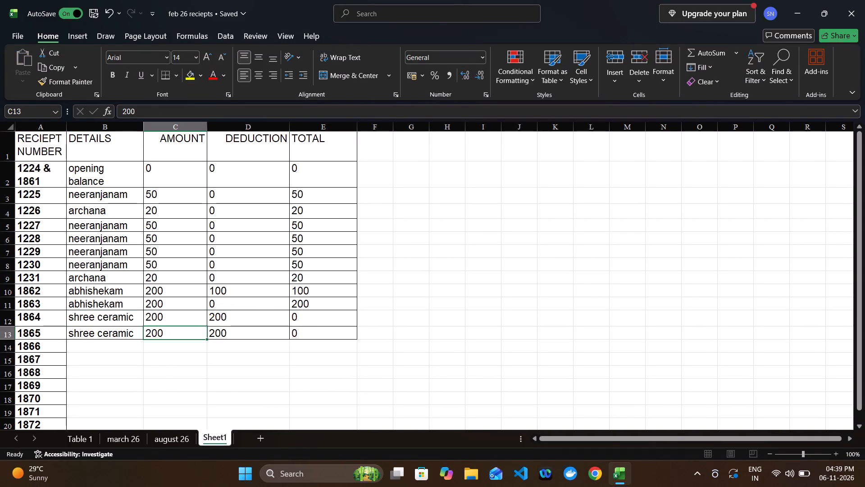
{"action": "type", "text": "11011"}
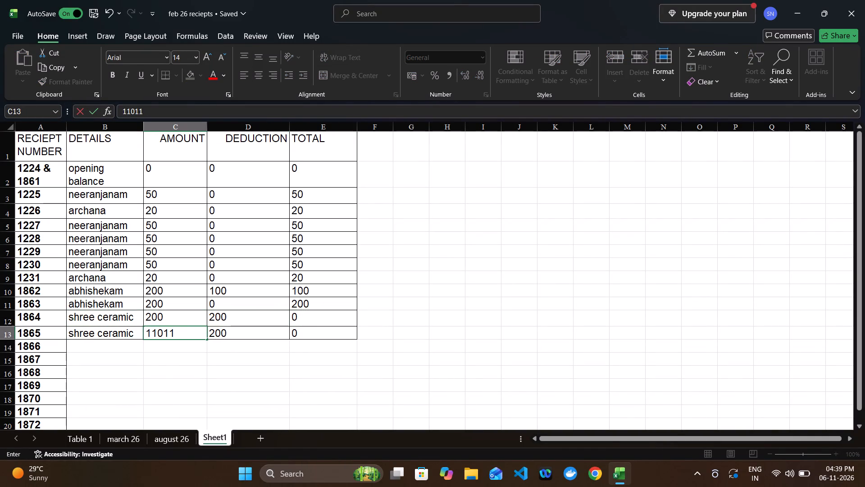
{"action": "key", "text": "BackSpace"}
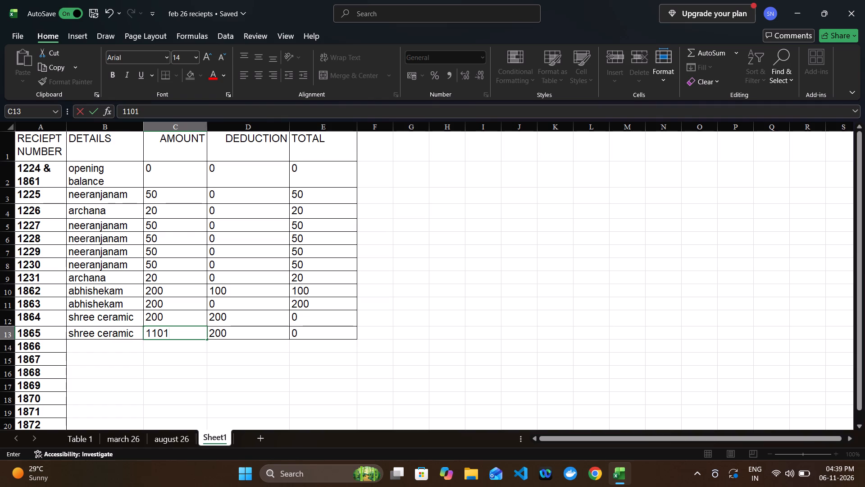
{"action": "key", "text": "Right"}
{"action": "type", "text": "1101"}
{"action": "key", "text": "Down"}
{"action": "key", "text": "Left"}
{"action": "key", "text": "Left"}
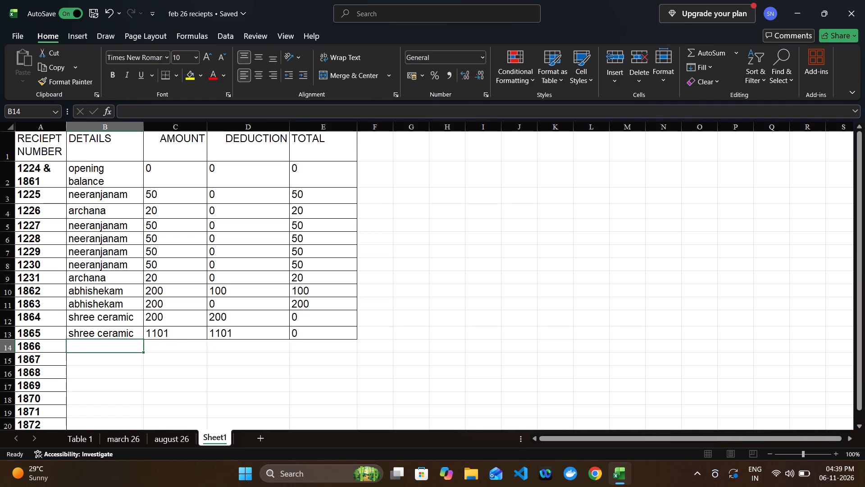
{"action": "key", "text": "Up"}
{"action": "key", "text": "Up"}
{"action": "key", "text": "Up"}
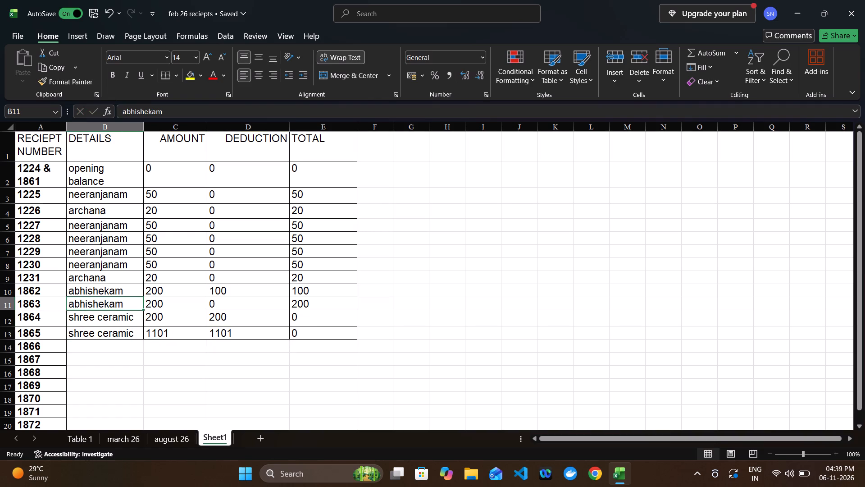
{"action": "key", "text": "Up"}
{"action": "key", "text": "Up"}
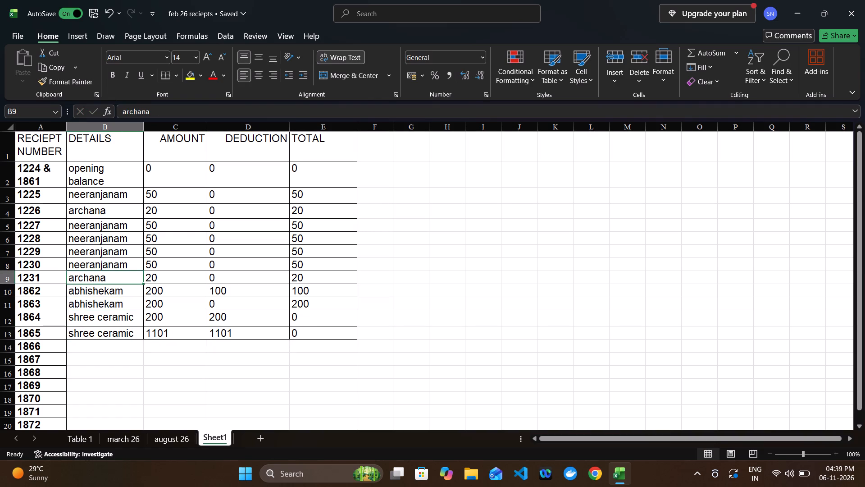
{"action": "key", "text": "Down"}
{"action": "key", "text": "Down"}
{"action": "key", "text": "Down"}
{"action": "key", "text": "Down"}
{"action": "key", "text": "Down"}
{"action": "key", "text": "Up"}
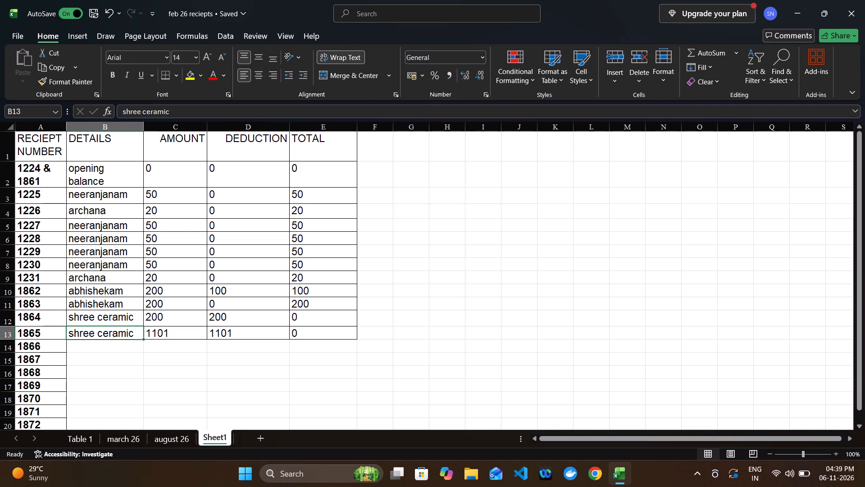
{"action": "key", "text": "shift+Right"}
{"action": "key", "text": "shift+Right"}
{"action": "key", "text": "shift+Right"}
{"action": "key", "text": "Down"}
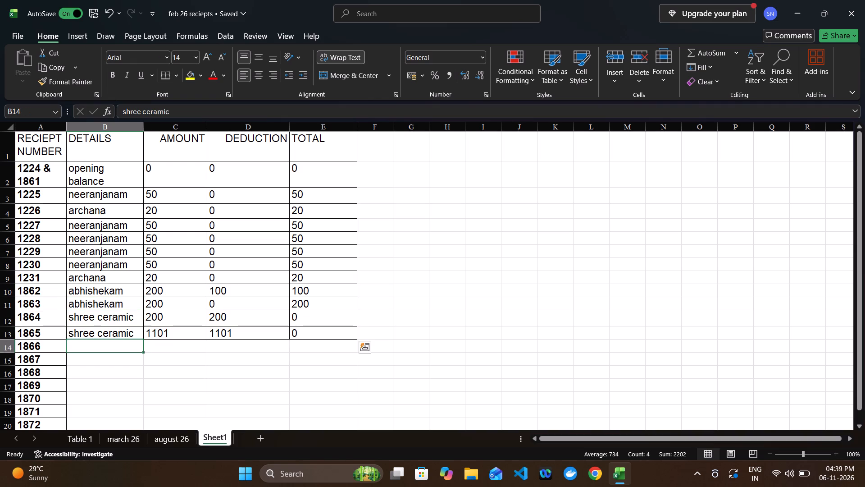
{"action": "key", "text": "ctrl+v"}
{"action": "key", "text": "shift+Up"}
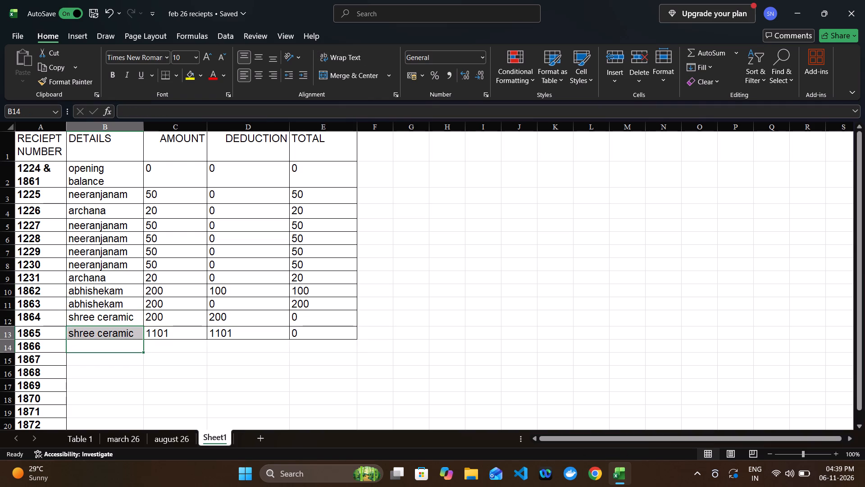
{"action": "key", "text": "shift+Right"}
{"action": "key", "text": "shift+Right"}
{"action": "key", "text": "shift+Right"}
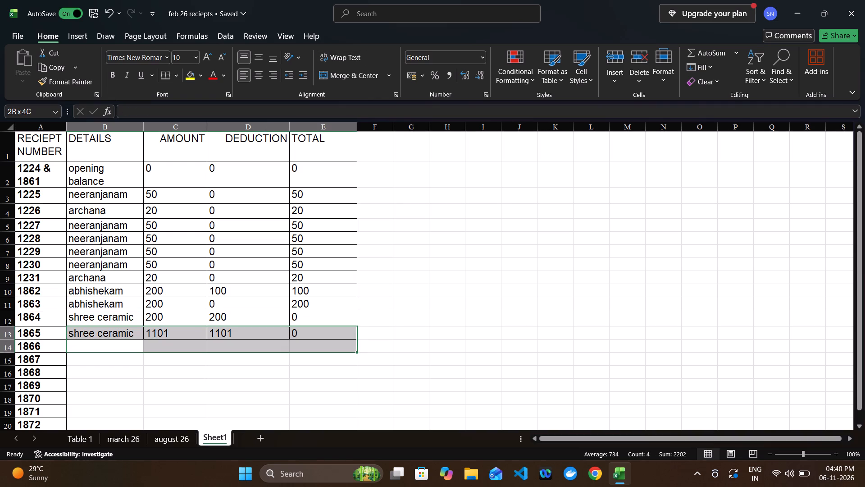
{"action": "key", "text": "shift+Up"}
Copy receipt 1865's details, amount, deduction and total cells into the receipt 1866 row.
{"action": "key", "text": "Down"}
{"action": "key", "text": "Up"}
{"action": "key", "text": "Up"}
{"action": "key", "text": "shift+Right"}
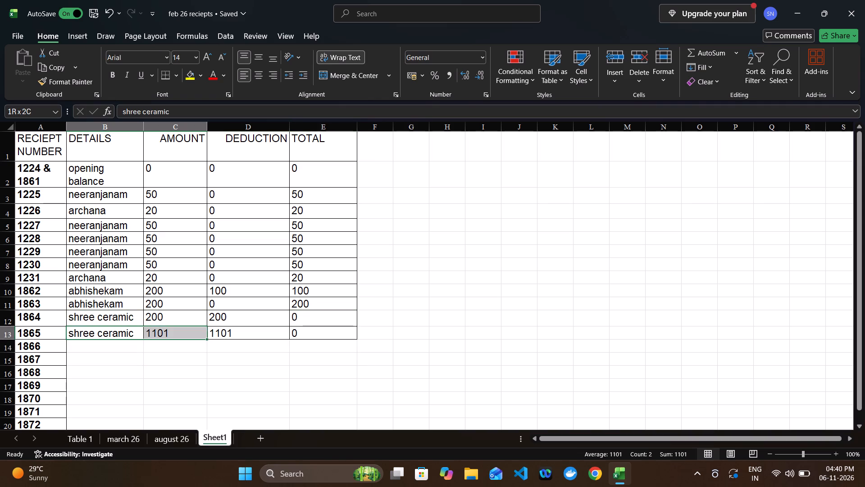
{"action": "key", "text": "shift+Right"}
{"action": "key", "text": "shift+Right"}
{"action": "key", "text": "ctrl+c"}
{"action": "key", "text": "ctrl+Down"}
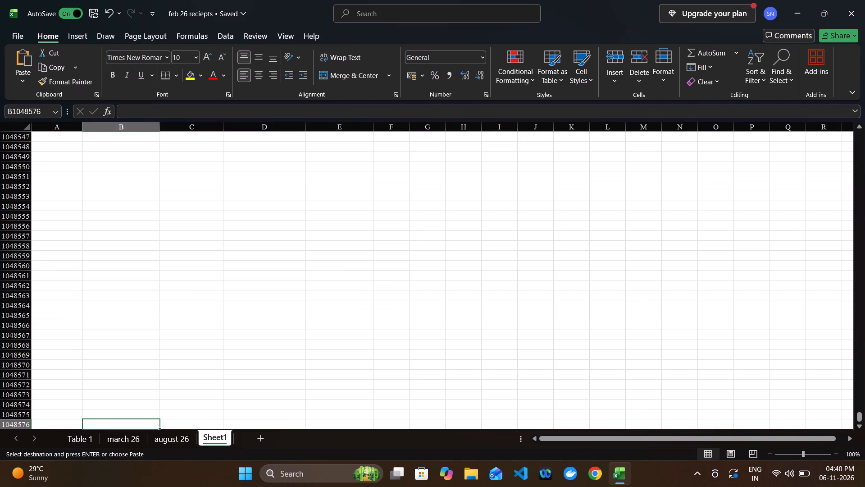
{"action": "key", "text": "ctrl+Up"}
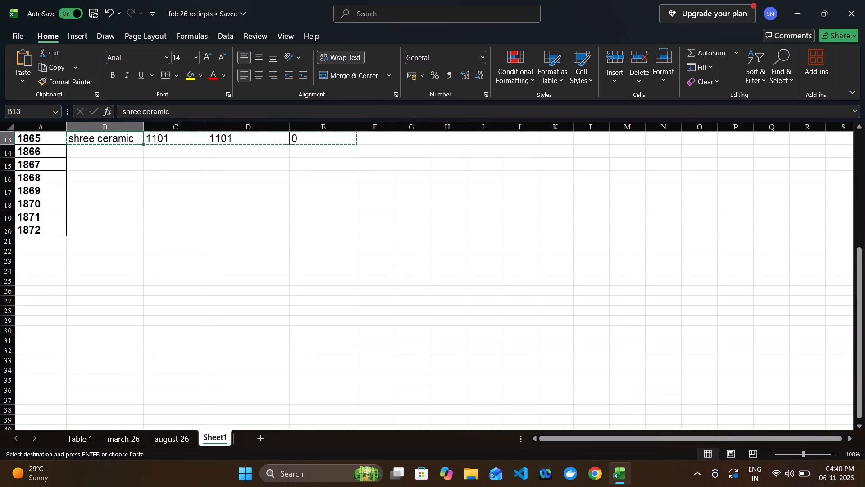
{"action": "left_click", "coordinate": [114, 154]}
{"action": "key", "text": "ctrl+v"}
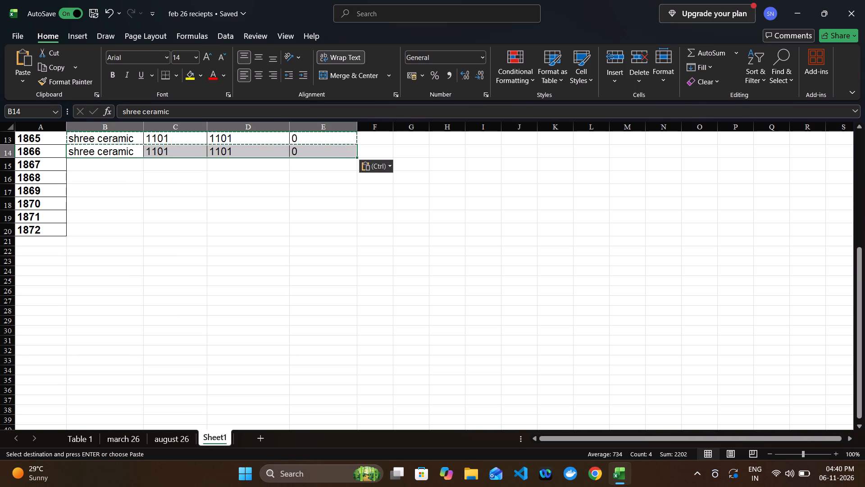
Set the amount for receipt 1866 to 200.
{"action": "left_click", "coordinate": [182, 148]}
{"action": "type", "text": "200"}
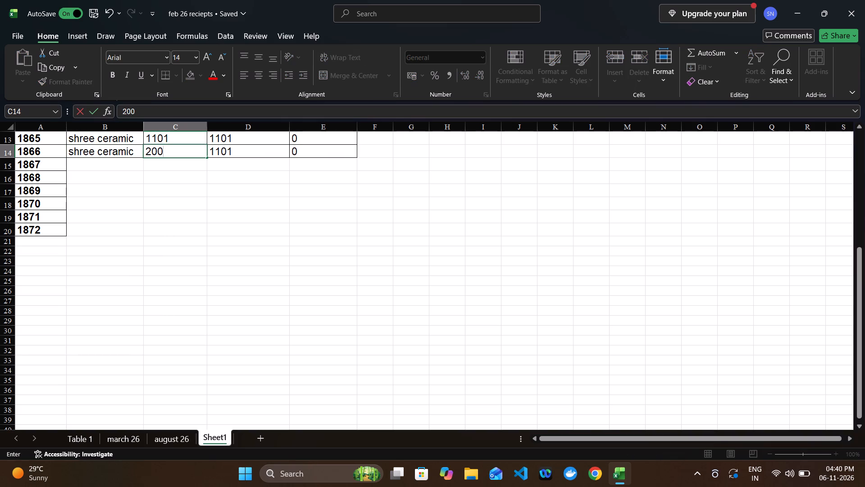
{"action": "key", "text": "Down"}
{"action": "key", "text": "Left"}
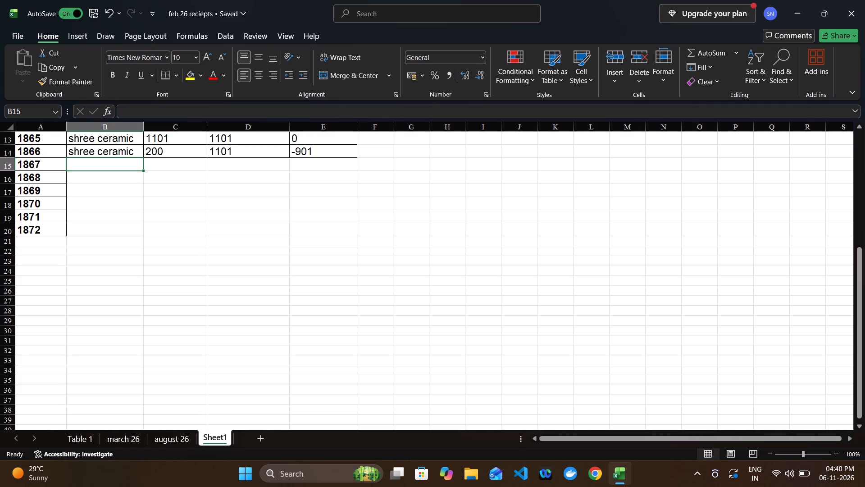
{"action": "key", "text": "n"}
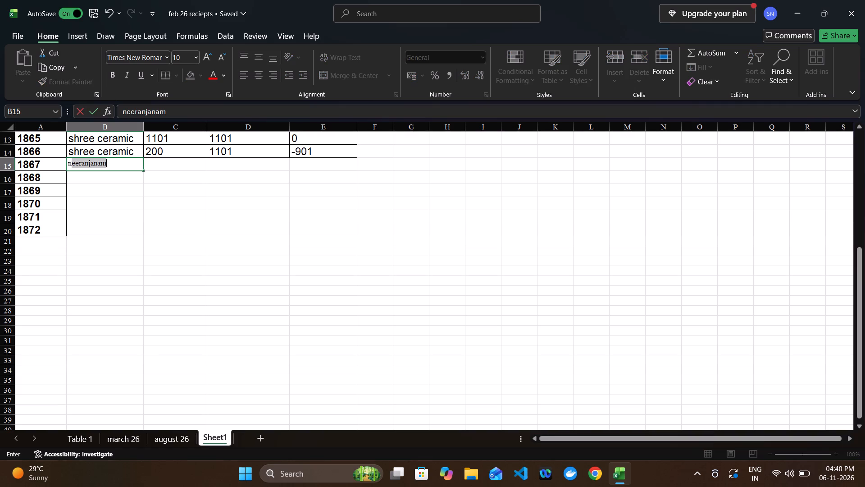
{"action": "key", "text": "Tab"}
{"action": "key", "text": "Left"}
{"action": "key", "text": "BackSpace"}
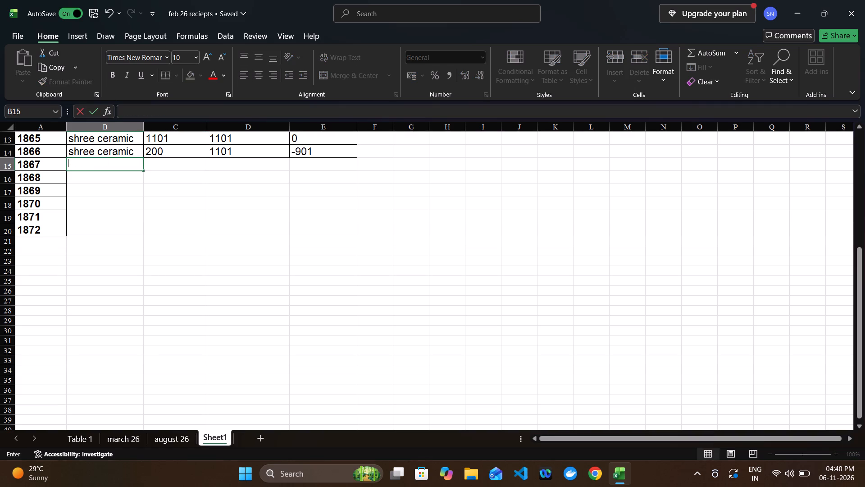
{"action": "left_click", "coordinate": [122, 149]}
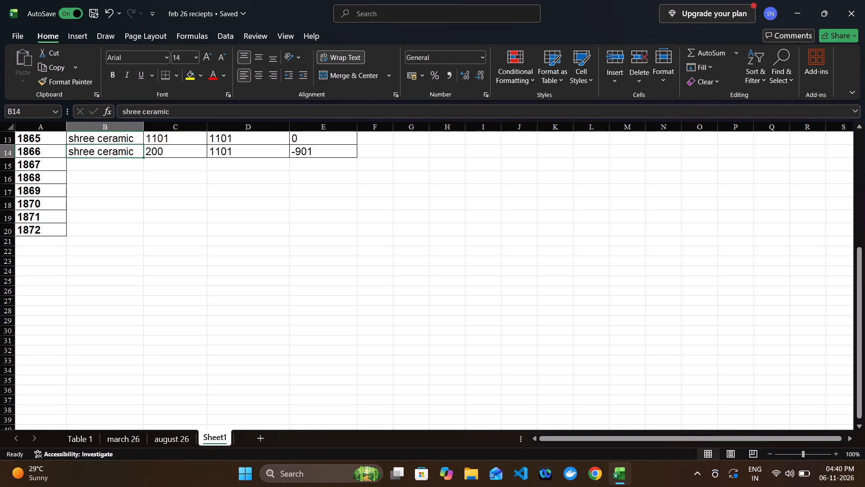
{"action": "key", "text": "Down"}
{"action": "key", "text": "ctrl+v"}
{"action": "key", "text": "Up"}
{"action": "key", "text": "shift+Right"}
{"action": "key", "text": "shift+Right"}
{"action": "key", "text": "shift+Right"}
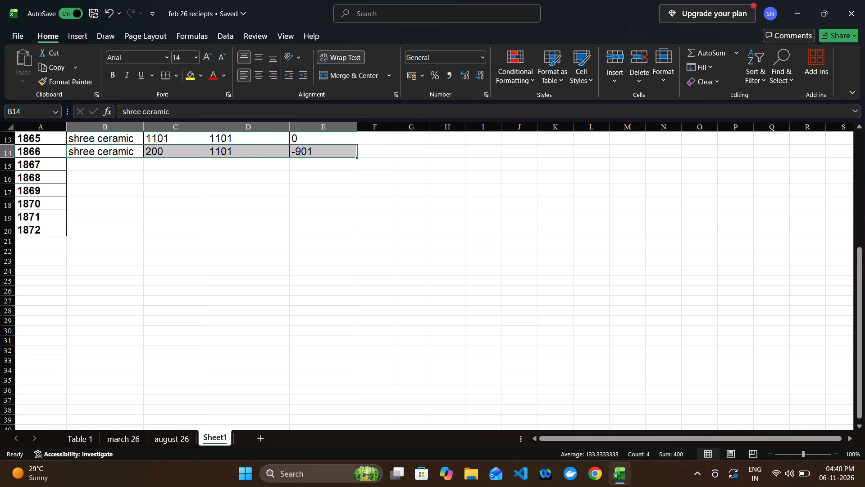
Replace the details of receipt 1866 with abhishekam.
{"action": "scroll", "coordinate": [240, 178], "scroll_direction": "up", "scroll_amount": 1}
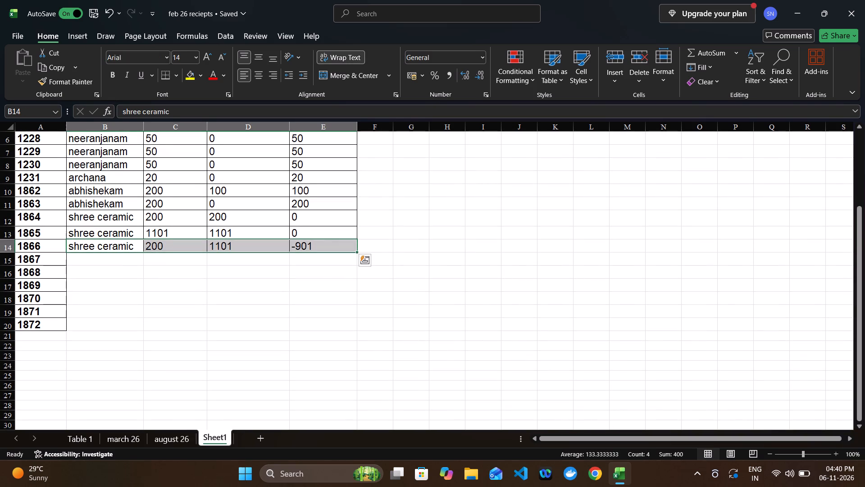
{"action": "left_click", "coordinate": [228, 248]}
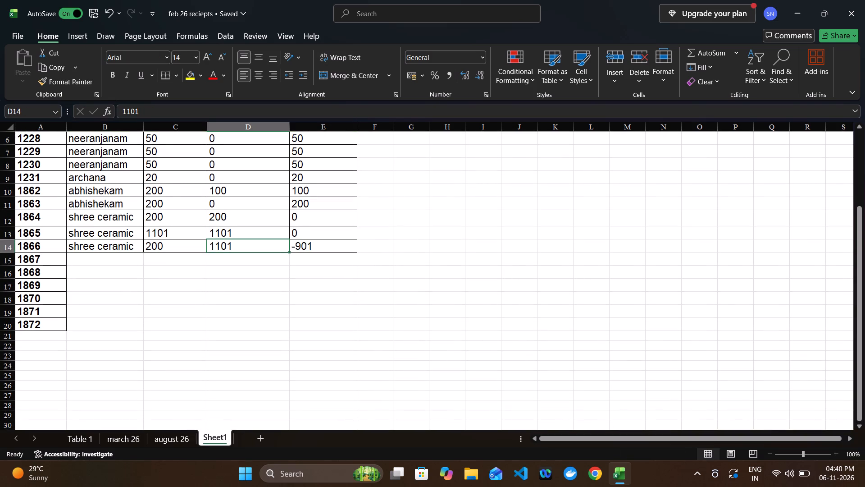
{"action": "left_click", "coordinate": [122, 248]}
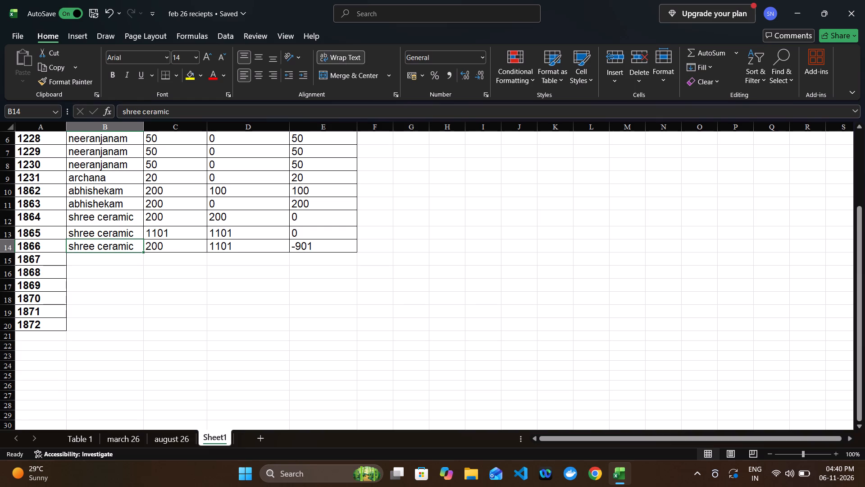
{"action": "type", "text": "abh"}
{"action": "key", "text": "Tab"}
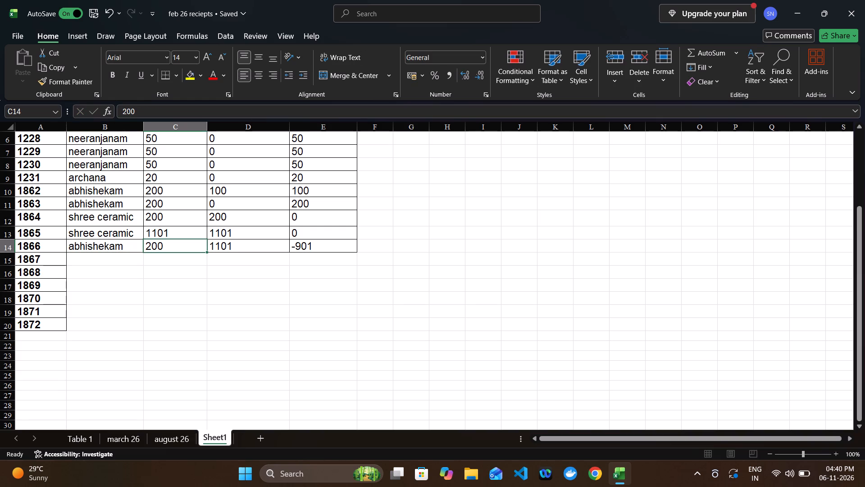
Set the deduction for receipt 1866 to 100.
{"action": "left_click", "coordinate": [241, 242]}
{"action": "key", "text": "2"}
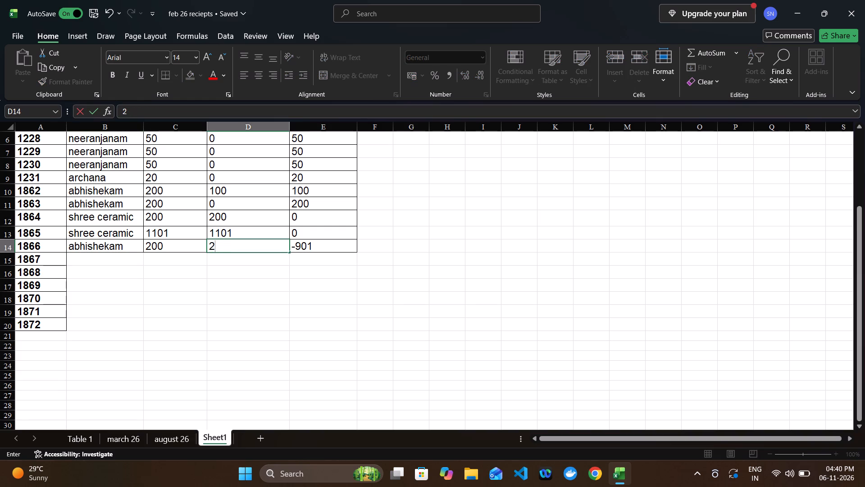
{"action": "key", "text": "BackSpace"}
{"action": "type", "text": "100"}
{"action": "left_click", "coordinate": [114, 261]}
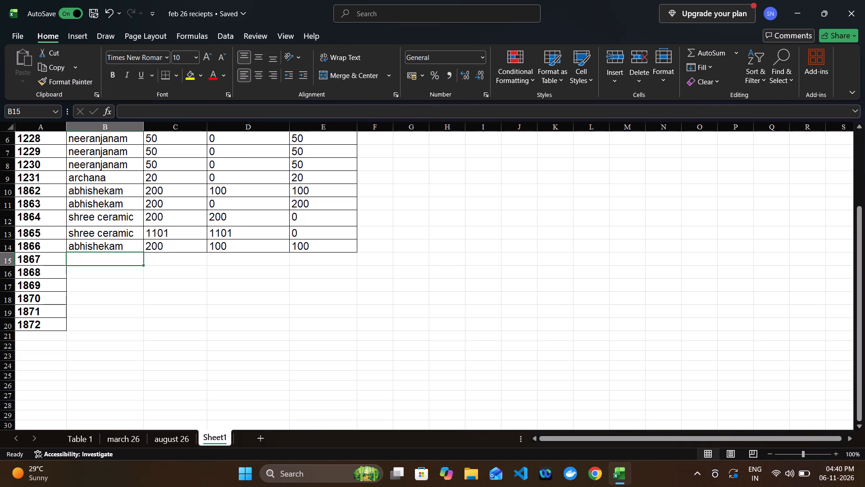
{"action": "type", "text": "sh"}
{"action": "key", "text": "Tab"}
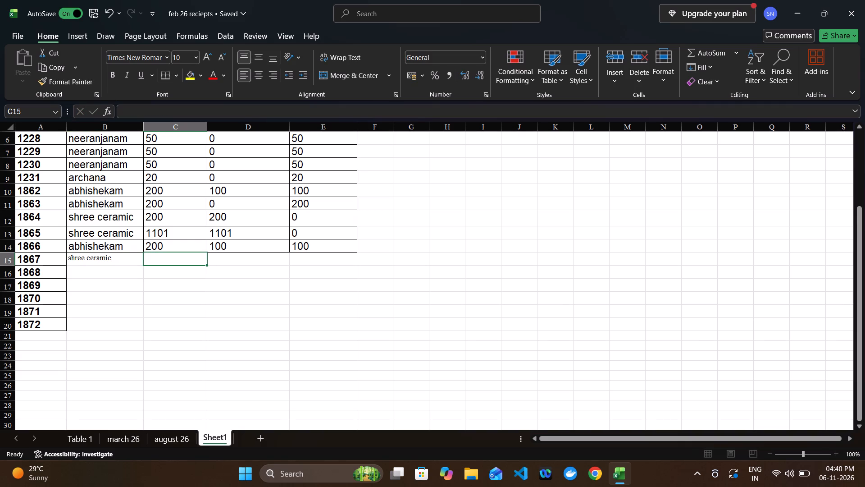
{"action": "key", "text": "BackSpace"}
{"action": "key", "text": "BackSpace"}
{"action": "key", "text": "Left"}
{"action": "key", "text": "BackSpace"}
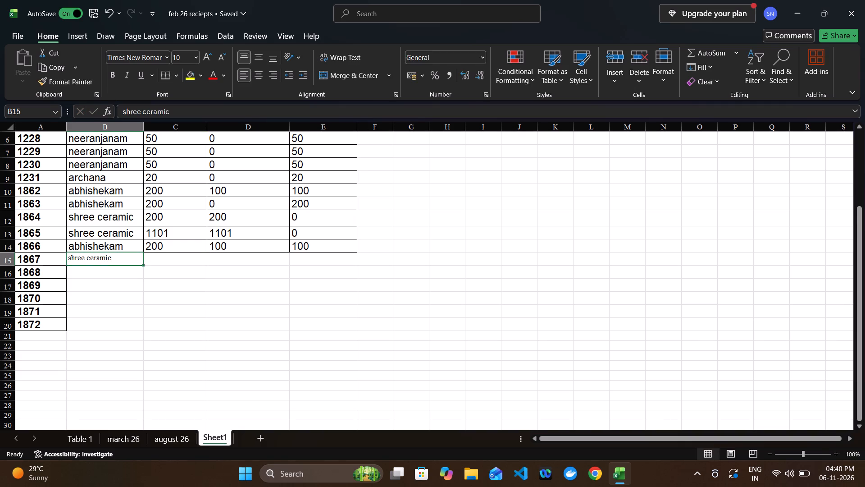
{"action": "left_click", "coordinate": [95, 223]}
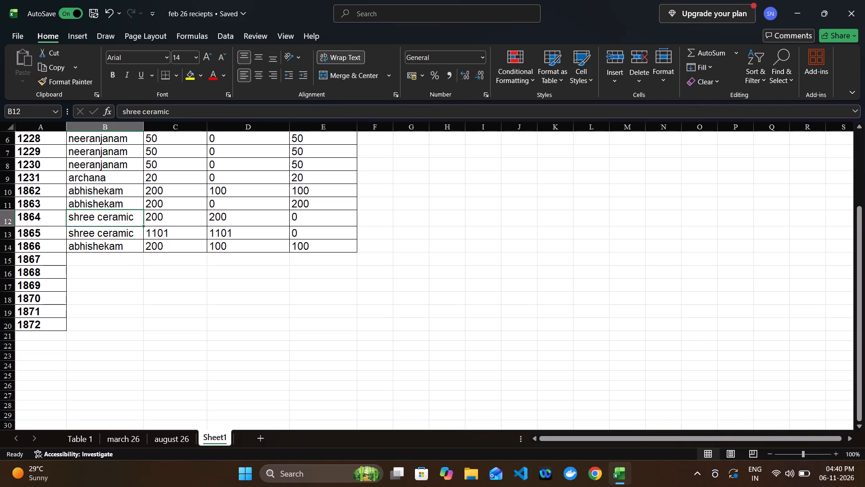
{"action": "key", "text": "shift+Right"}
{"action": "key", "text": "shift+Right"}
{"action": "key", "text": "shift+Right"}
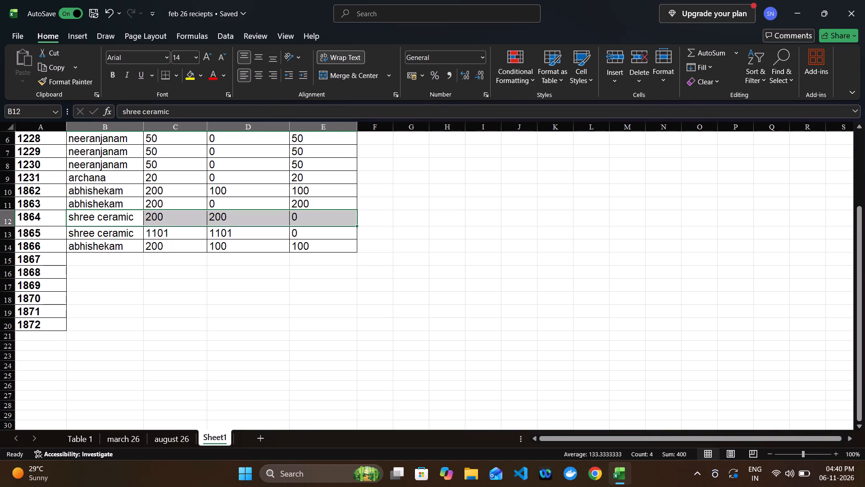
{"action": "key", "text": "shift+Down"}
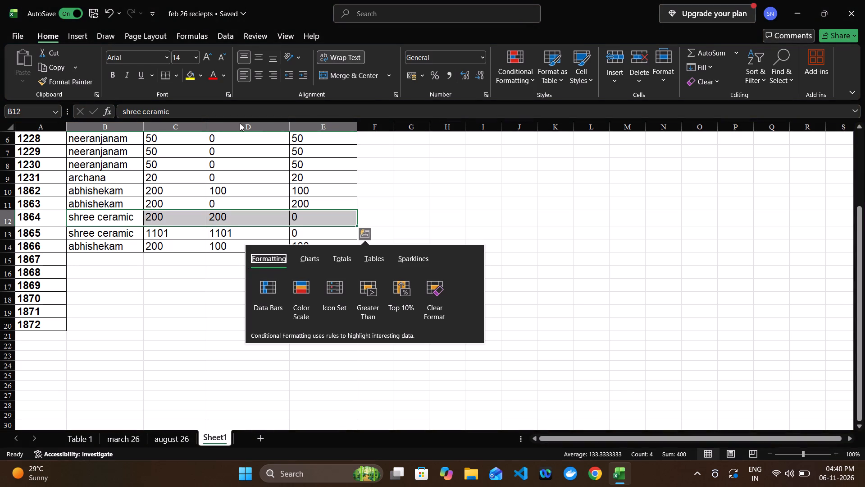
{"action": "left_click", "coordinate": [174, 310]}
Copy receipt 1864's details, amount, deduction and total cells into the receipt 1867 row.
{"action": "left_click", "coordinate": [116, 224]}
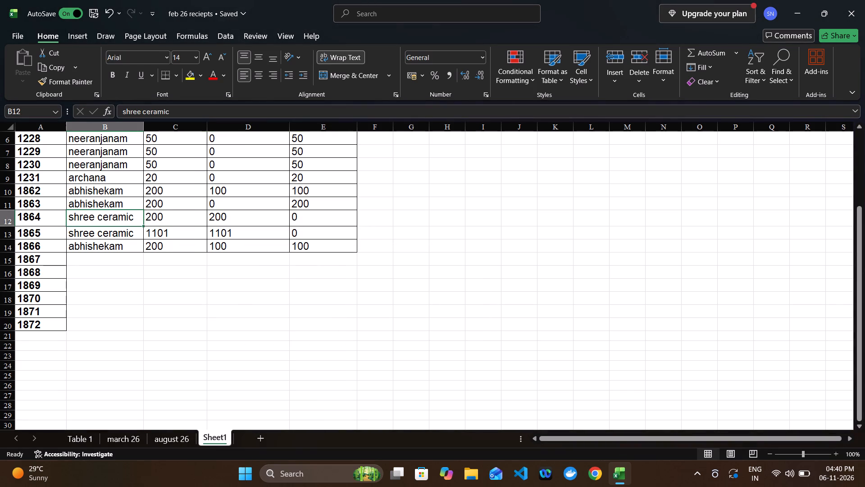
{"action": "key", "text": "shift+Right"}
{"action": "key", "text": "shift+Right"}
{"action": "key", "text": "shift+Right"}
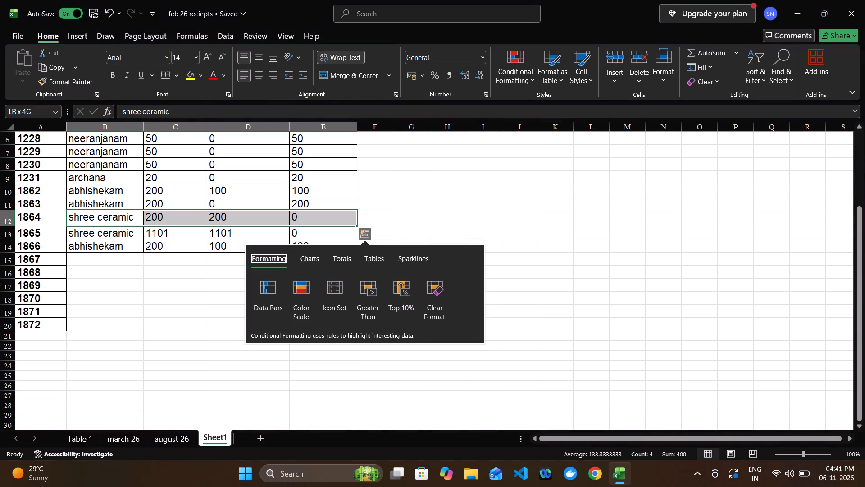
{"action": "key", "text": "shift+Down"}
{"action": "key", "text": "Escape"}
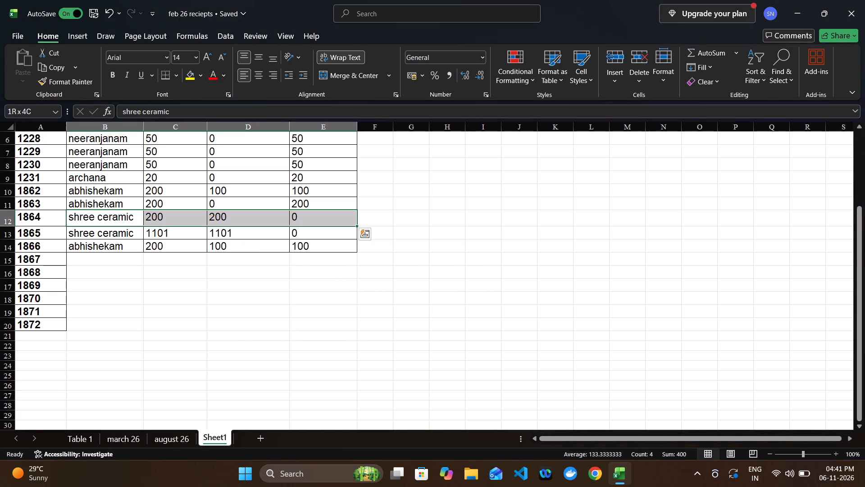
{"action": "key", "text": "ctrl+c"}
{"action": "key", "text": "Down"}
{"action": "key", "text": "Down"}
{"action": "key", "text": "Down"}
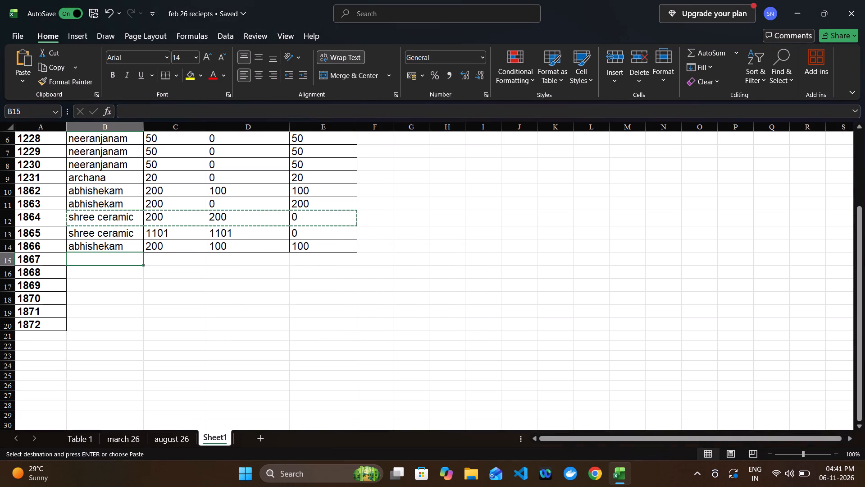
{"action": "key", "text": "ctrl+v"}
Copy receipt 1865's details, amount, deduction and total cells into the receipt 1868 row.
{"action": "key", "text": "Up"}
{"action": "key", "text": "Up"}
{"action": "key", "text": "shift+Right"}
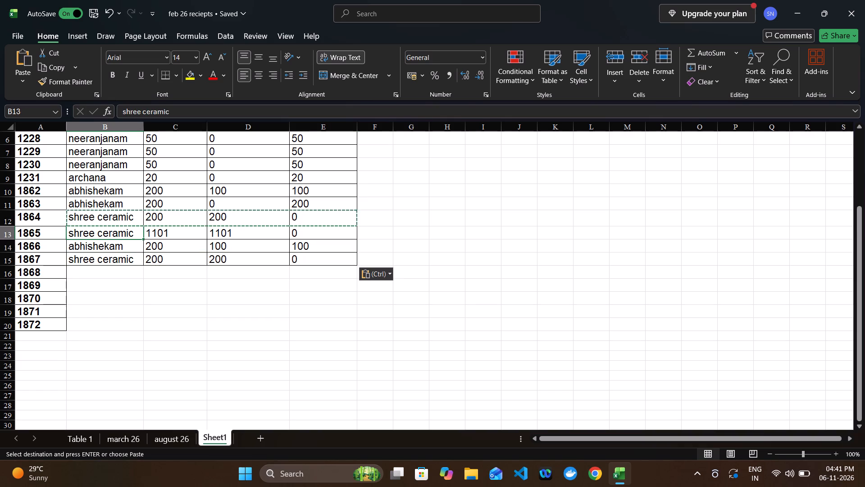
{"action": "key", "text": "shift+Right"}
{"action": "key", "text": "shift+Right"}
{"action": "key", "text": "ctrl+c"}
{"action": "key", "text": "Down"}
{"action": "key", "text": "Down"}
{"action": "key", "text": "Down"}
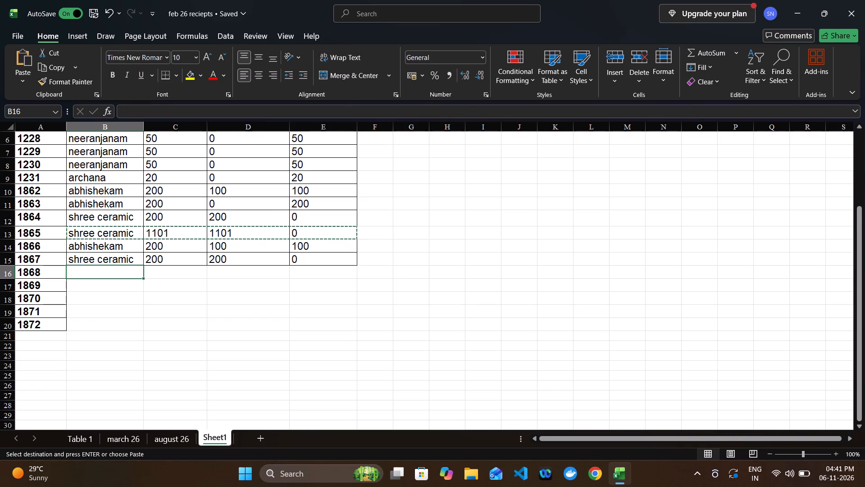
{"action": "key", "text": "ctrl+v"}
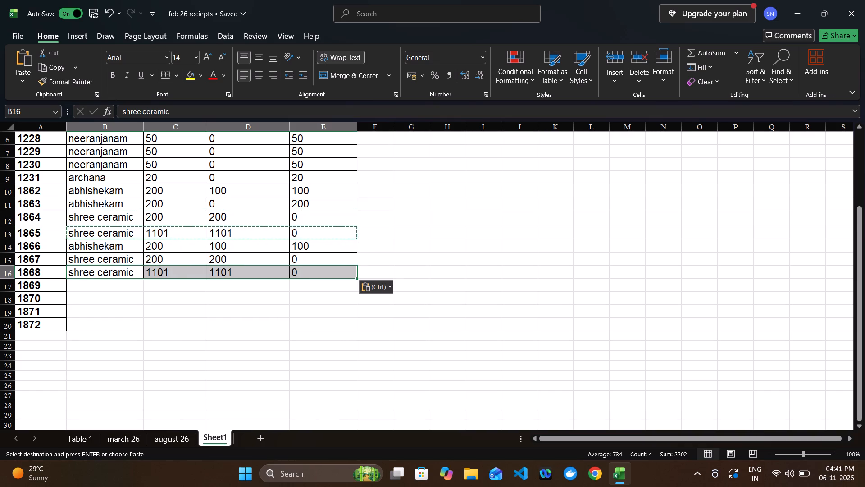
{"action": "key", "text": "Escape"}
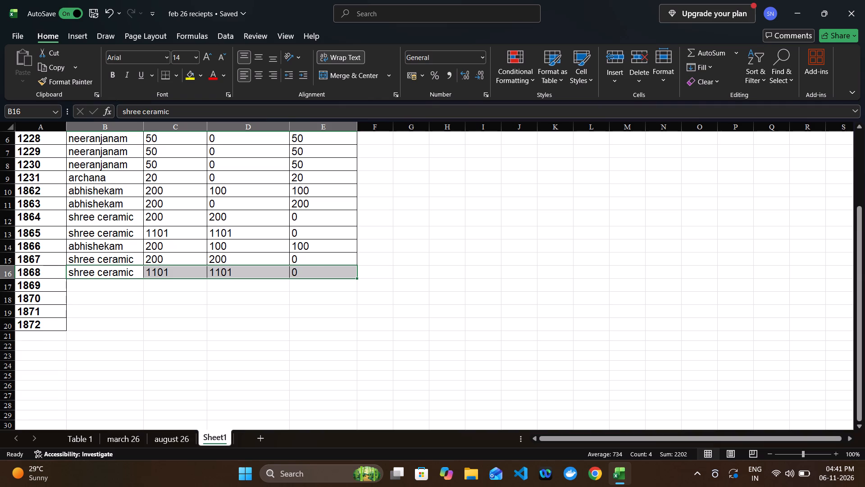
Copy the sub total label and its amount, deduction and total cells from the august 26 sheet into Sheet1's receipt 1869 row.
{"action": "left_click", "coordinate": [166, 439]}
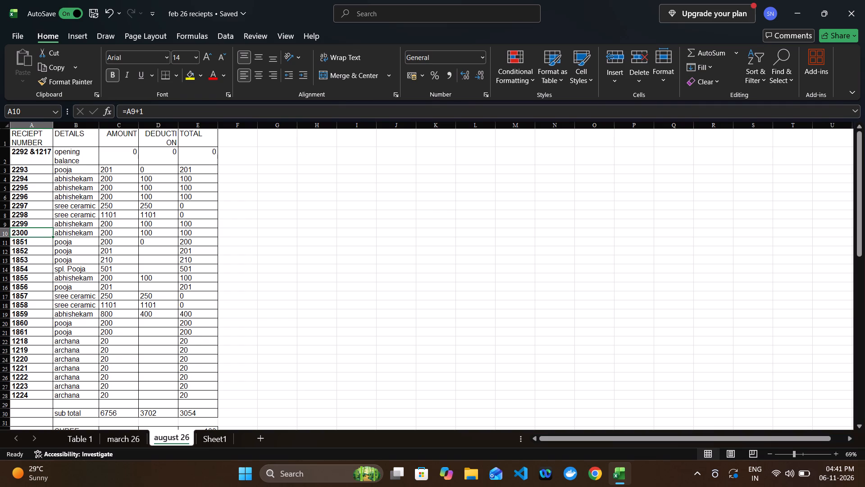
{"action": "left_click", "coordinate": [68, 417]}
{"action": "key", "text": "shift+Right"}
{"action": "key", "text": "shift+Right"}
{"action": "key", "text": "shift+Right"}
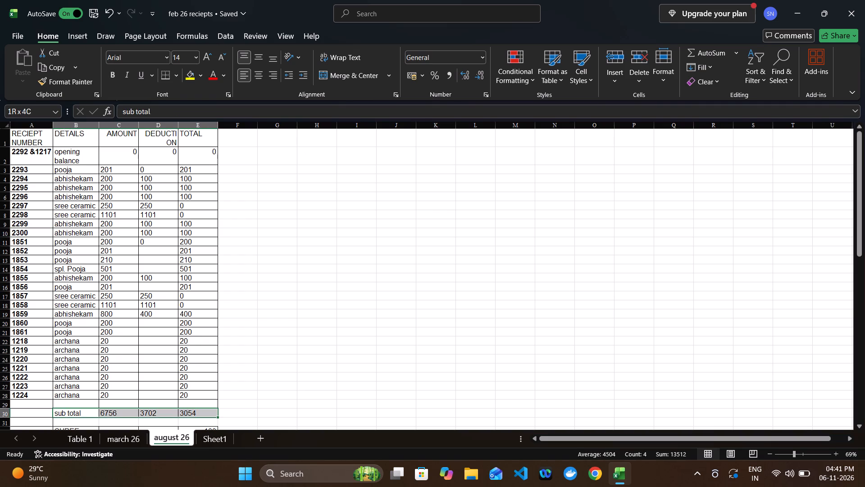
{"action": "key", "text": "ctrl+c"}
{"action": "left_click", "coordinate": [215, 435]}
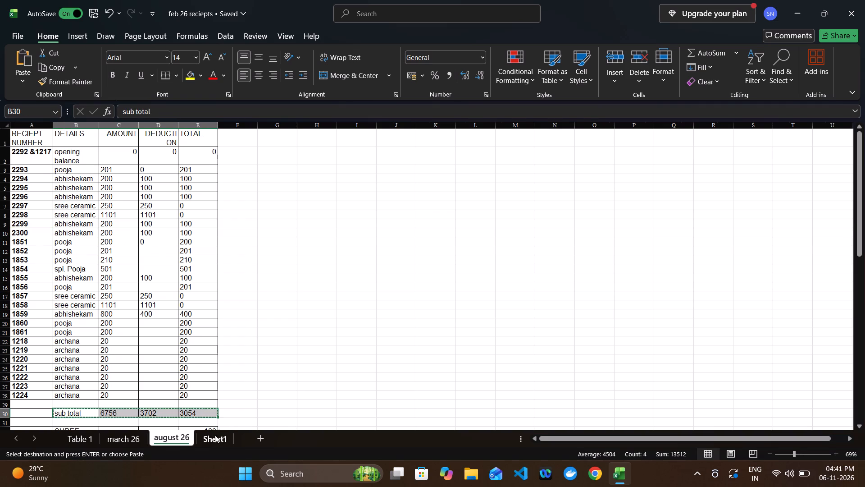
{"action": "left_click", "coordinate": [80, 286]}
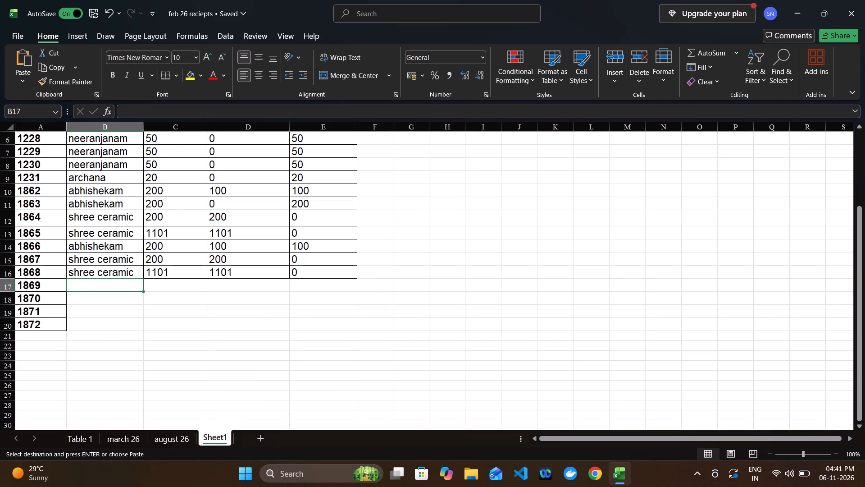
{"action": "key", "text": "shift+Right"}
{"action": "key", "text": "shift+Right"}
{"action": "key", "text": "shift+Right"}
{"action": "key", "text": "ctrl+v"}
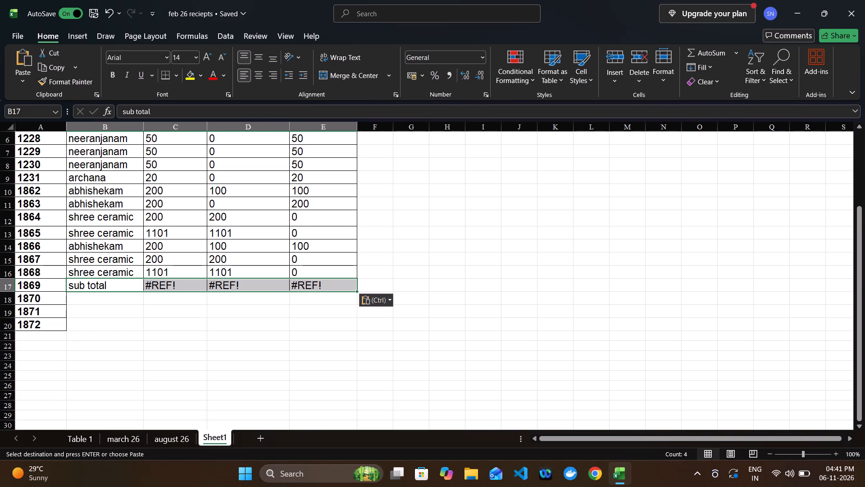
Compare the amount sub total formula in Sheet1 with the one on the august 26 sheet.
{"action": "left_click", "coordinate": [182, 286]}
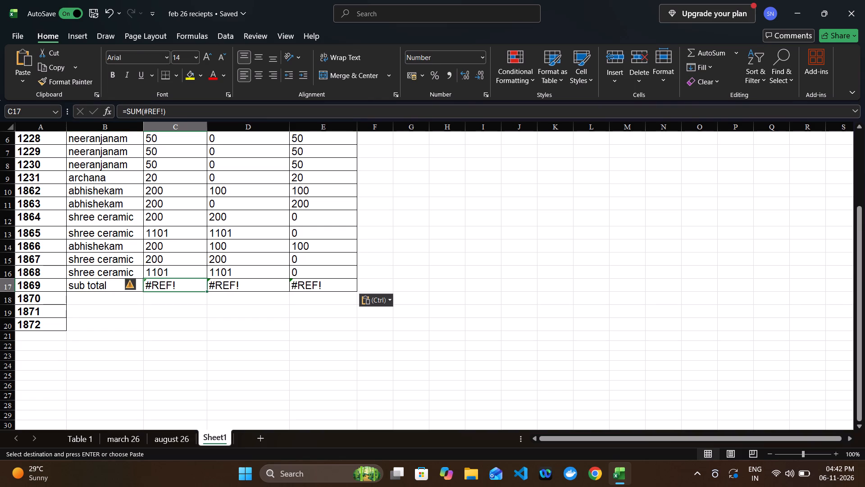
{"action": "scroll", "coordinate": [193, 432], "scroll_direction": "left", "scroll_amount": 1}
{"action": "left_click", "coordinate": [191, 432]}
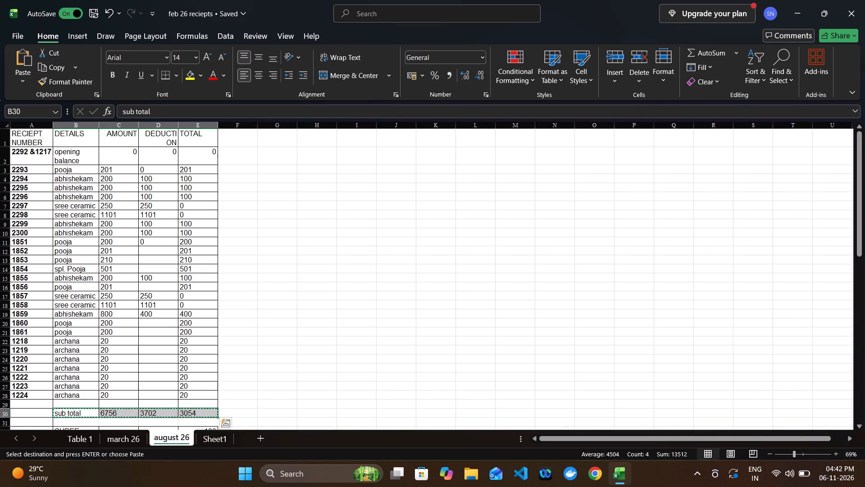
{"action": "left_click", "coordinate": [114, 418]}
{"action": "key", "text": "Escape"}
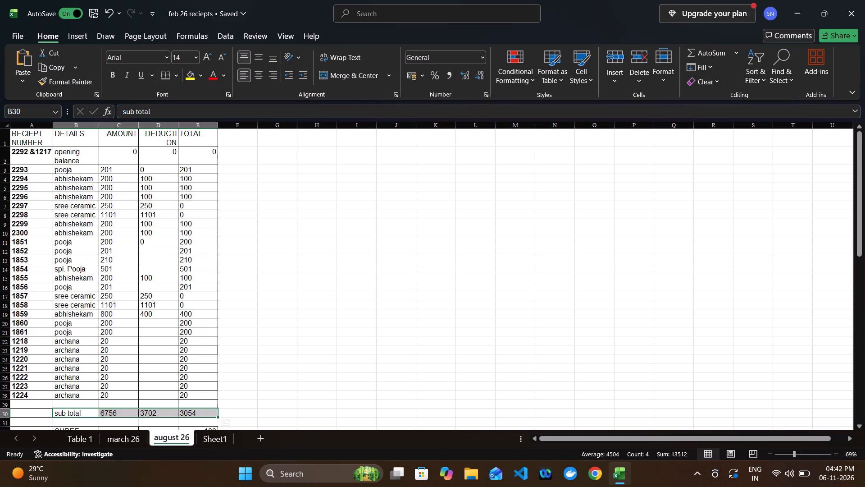
{"action": "left_click", "coordinate": [113, 413]}
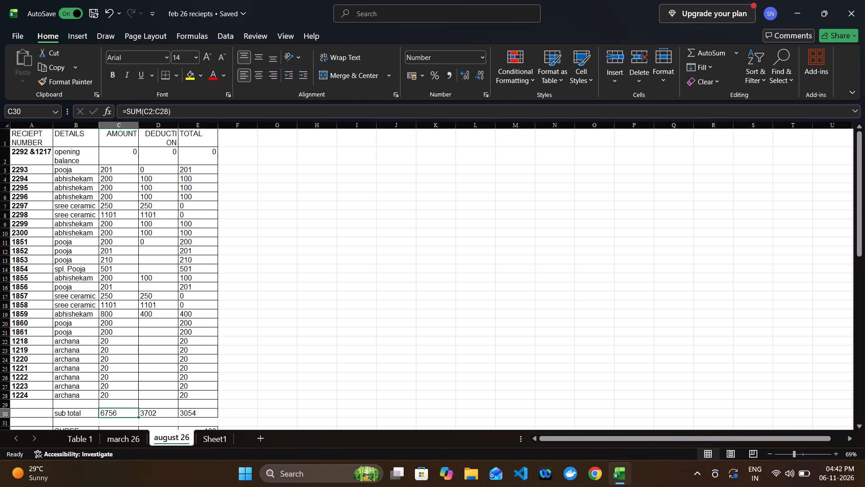
{"action": "scroll", "coordinate": [214, 454], "scroll_direction": "down", "scroll_amount": 1}
{"action": "left_click", "coordinate": [210, 440]}
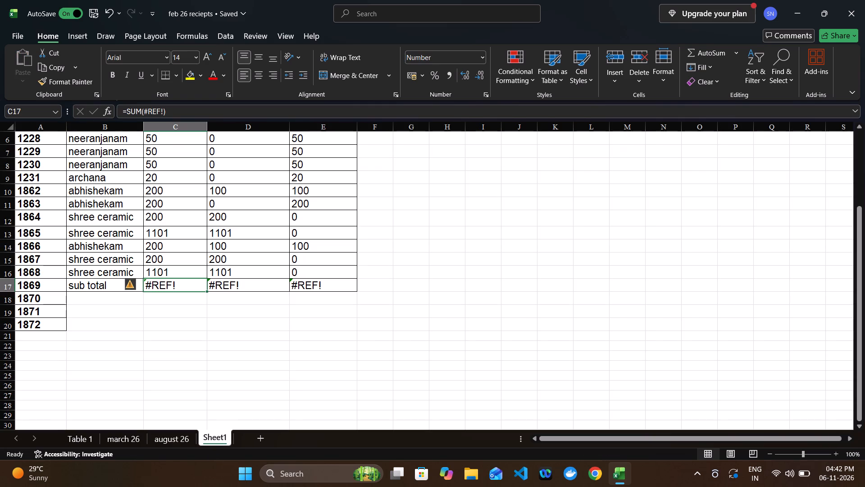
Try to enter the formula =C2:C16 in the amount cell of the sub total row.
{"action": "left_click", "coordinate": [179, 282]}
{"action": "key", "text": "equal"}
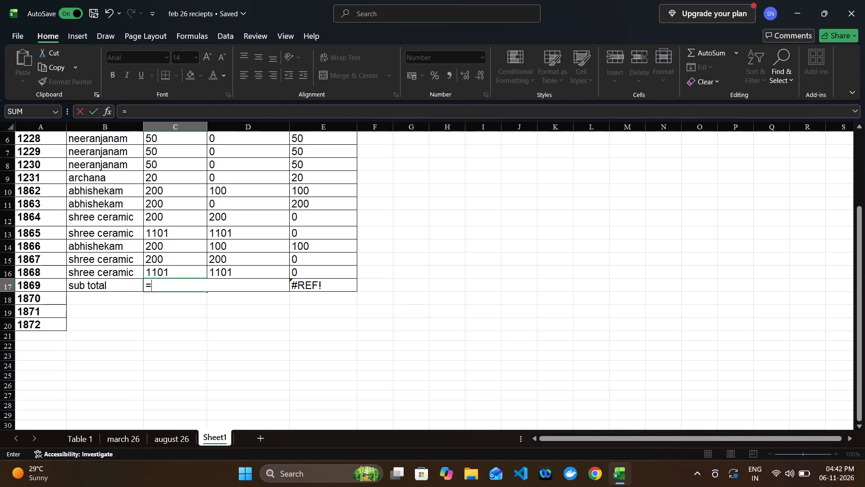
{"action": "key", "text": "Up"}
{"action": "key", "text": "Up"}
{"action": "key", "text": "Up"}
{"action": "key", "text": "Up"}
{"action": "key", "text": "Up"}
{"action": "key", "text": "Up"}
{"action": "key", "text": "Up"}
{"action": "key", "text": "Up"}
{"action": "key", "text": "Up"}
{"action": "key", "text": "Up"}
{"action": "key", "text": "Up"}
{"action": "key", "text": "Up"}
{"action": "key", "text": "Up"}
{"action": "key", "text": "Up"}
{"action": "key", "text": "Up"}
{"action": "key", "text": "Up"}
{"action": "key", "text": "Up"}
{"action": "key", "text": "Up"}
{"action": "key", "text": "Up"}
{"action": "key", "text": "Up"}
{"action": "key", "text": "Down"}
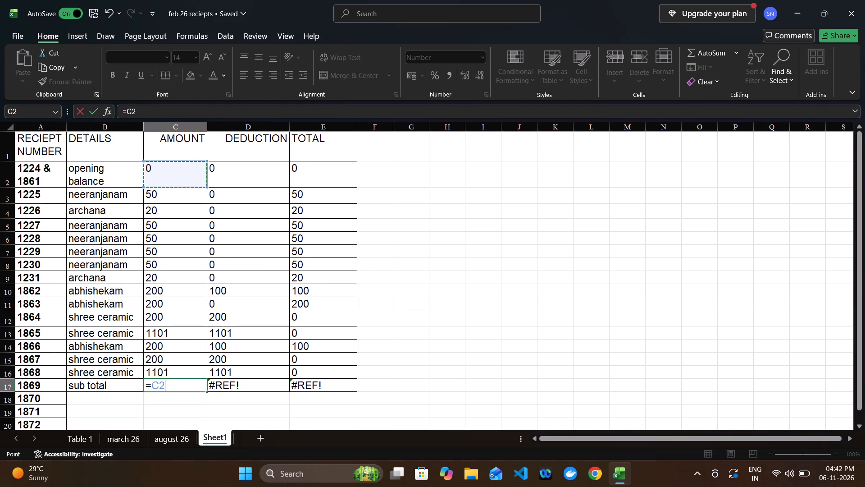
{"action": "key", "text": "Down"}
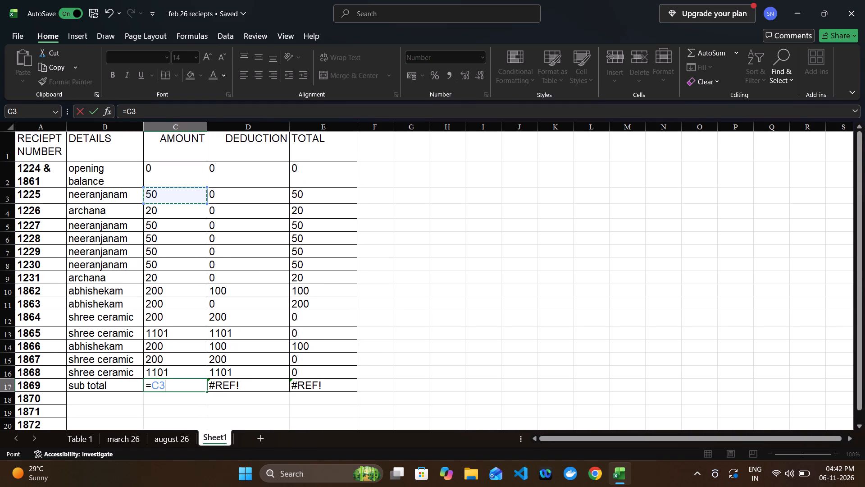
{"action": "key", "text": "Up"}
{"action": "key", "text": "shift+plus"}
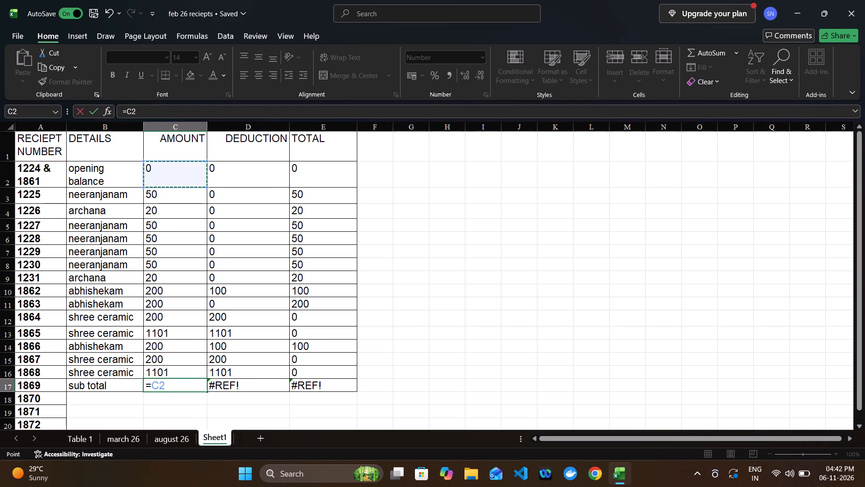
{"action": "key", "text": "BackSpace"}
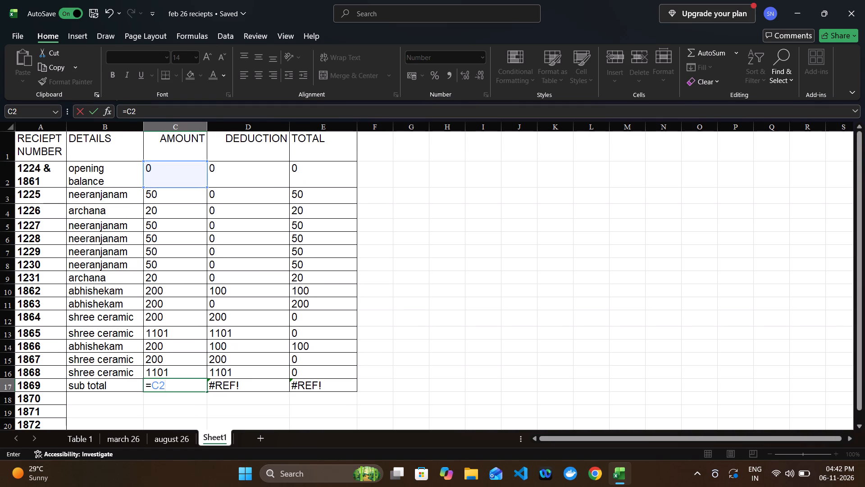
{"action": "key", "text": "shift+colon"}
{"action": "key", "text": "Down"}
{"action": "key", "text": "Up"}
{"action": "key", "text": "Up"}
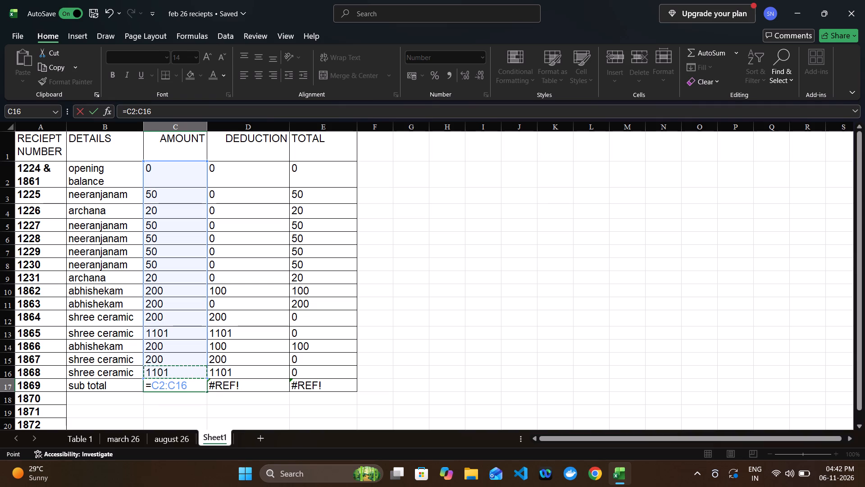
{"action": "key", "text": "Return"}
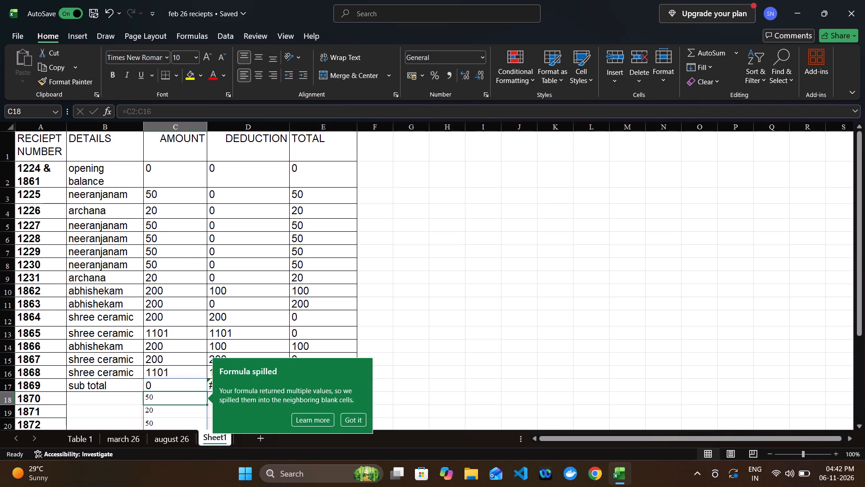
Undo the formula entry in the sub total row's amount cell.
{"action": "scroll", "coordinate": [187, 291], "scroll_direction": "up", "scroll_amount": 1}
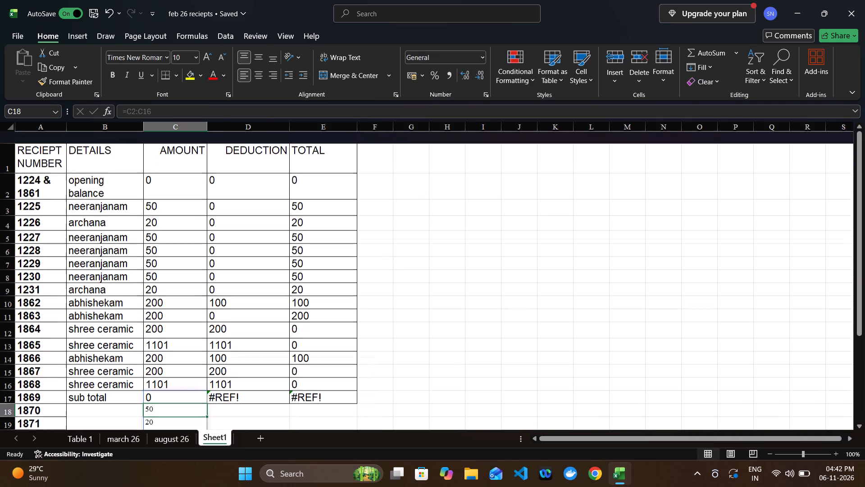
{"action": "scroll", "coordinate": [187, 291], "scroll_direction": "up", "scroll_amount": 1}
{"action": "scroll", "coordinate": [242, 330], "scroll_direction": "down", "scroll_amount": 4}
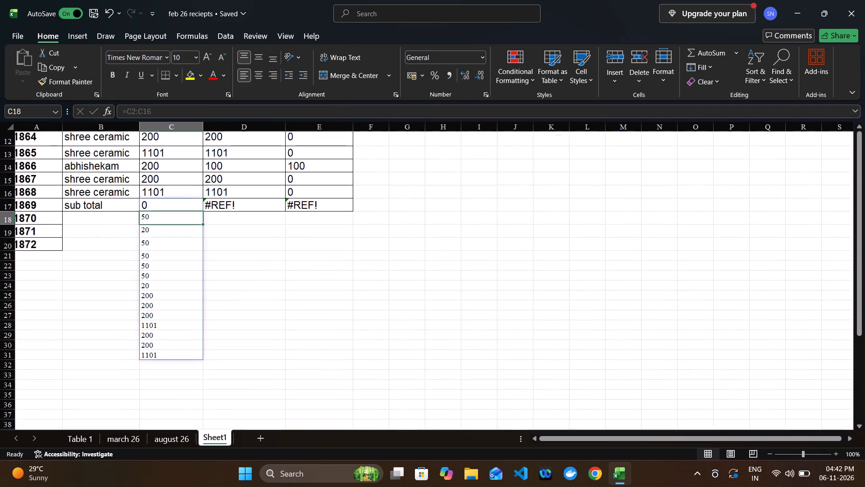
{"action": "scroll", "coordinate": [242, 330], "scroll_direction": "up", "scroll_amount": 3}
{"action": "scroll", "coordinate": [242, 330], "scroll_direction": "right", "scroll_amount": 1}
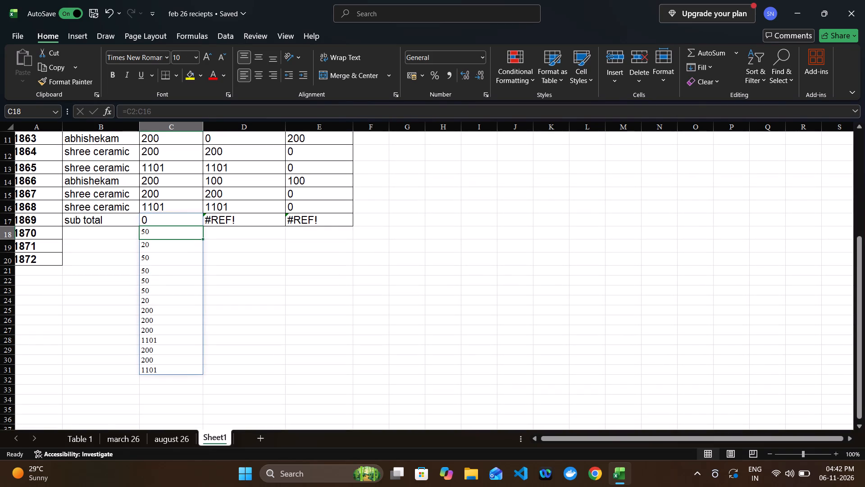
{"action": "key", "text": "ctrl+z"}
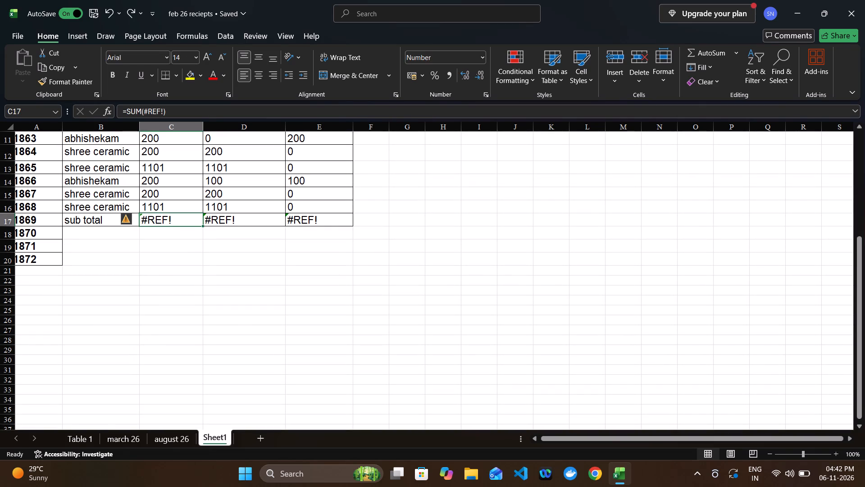
Replace the broken formula in the sub total row's amount cell with a SUM of C2:C16.
{"action": "left_click", "coordinate": [182, 109]}
{"action": "key", "text": "Left"}
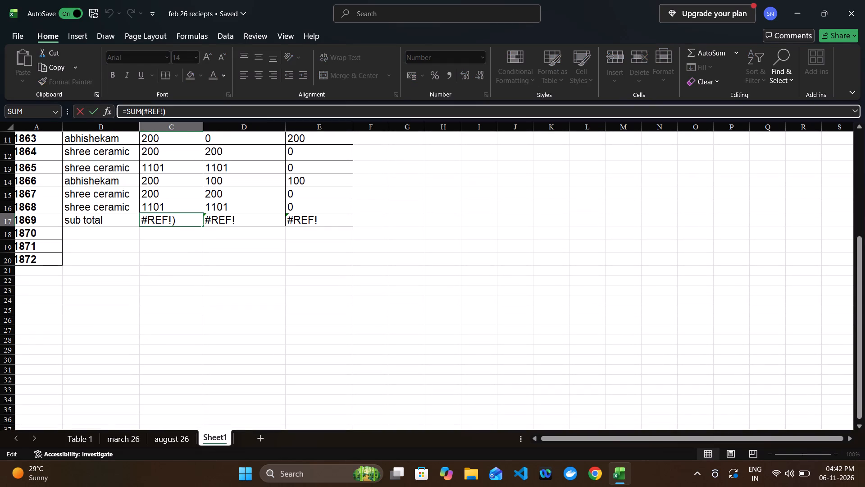
{"action": "key", "text": "Delete"}
{"action": "key", "text": "Delete"}
{"action": "key", "text": "Delete"}
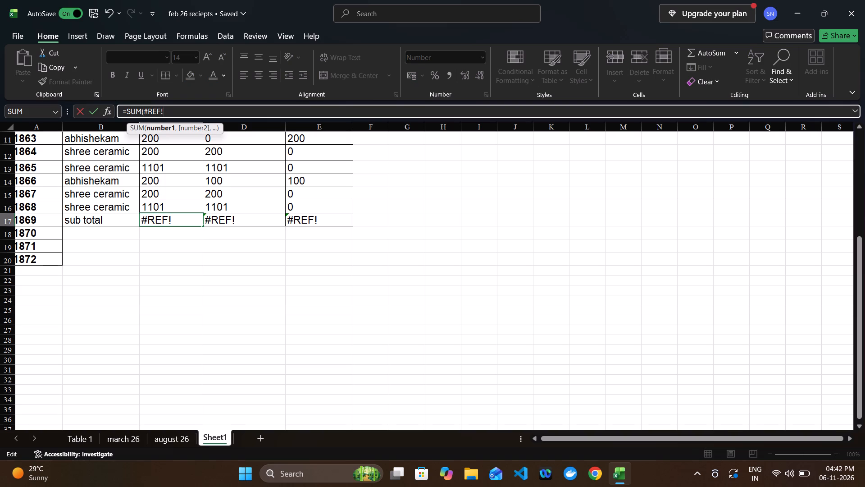
{"action": "key", "text": "BackSpace"}
{"action": "key", "text": "BackSpace"}
{"action": "key", "text": "BackSpace"}
{"action": "key", "text": "BackSpace"}
{"action": "key", "text": "BackSpace"}
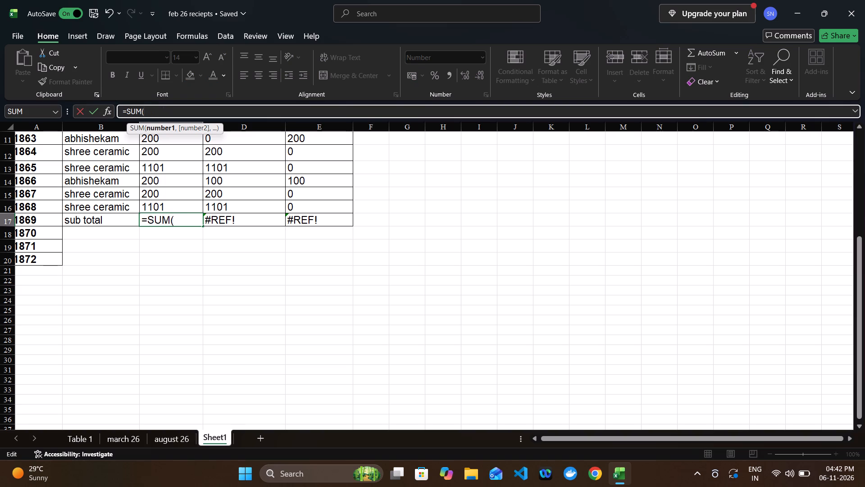
{"action": "scroll", "coordinate": [198, 189], "scroll_direction": "up", "scroll_amount": 2}
{"action": "scroll", "coordinate": [198, 189], "scroll_direction": "down", "scroll_amount": 2}
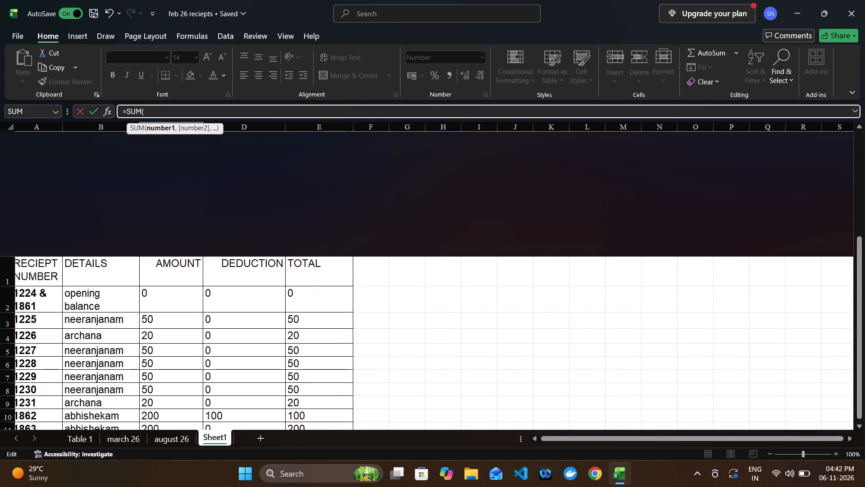
{"action": "left_click", "coordinate": [168, 170]}
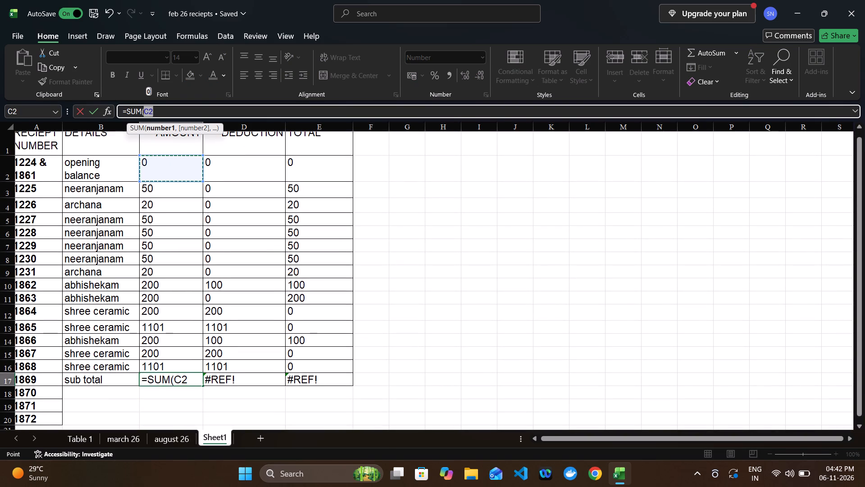
{"action": "key", "text": "shift+colon"}
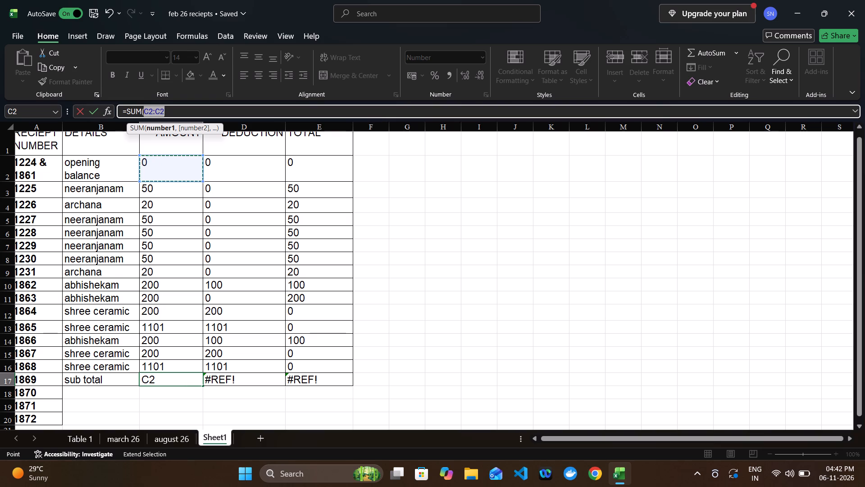
{"action": "left_click", "coordinate": [163, 364]}
{"action": "key", "text": "Return"}
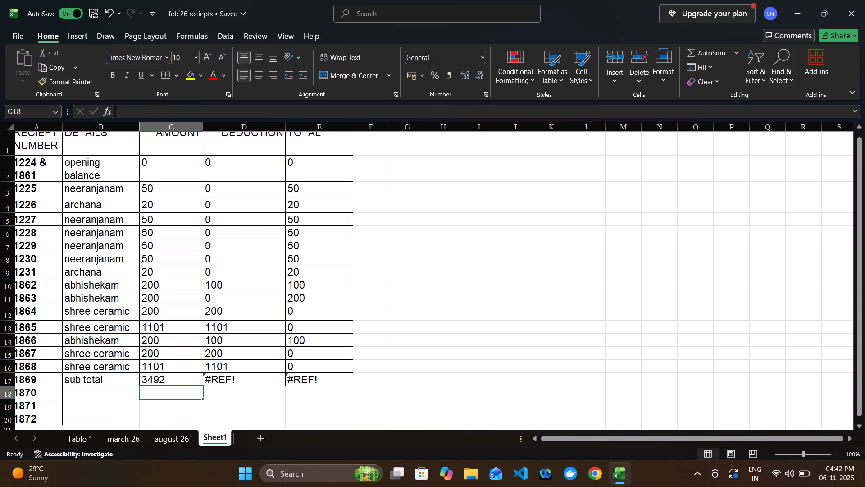
Copy the amount sub total formula into the deduction and total cells of the sub total row.
{"action": "left_click", "coordinate": [225, 381]}
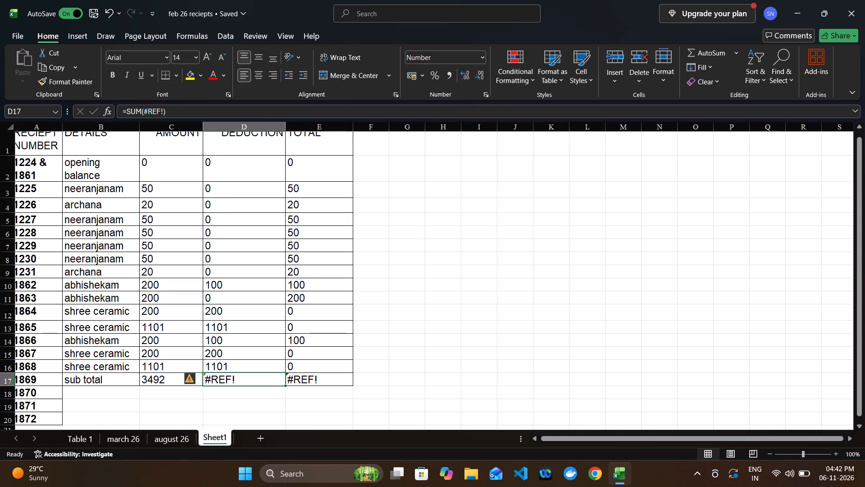
{"action": "left_click", "coordinate": [173, 382]}
{"action": "key", "text": "ctrl+c"}
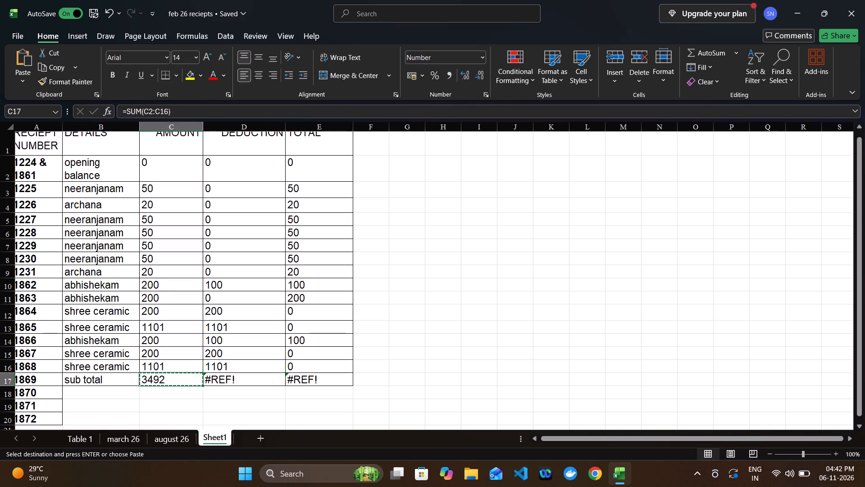
{"action": "left_click", "coordinate": [217, 383]}
{"action": "key", "text": "ctrl+v"}
{"action": "left_click", "coordinate": [310, 377]}
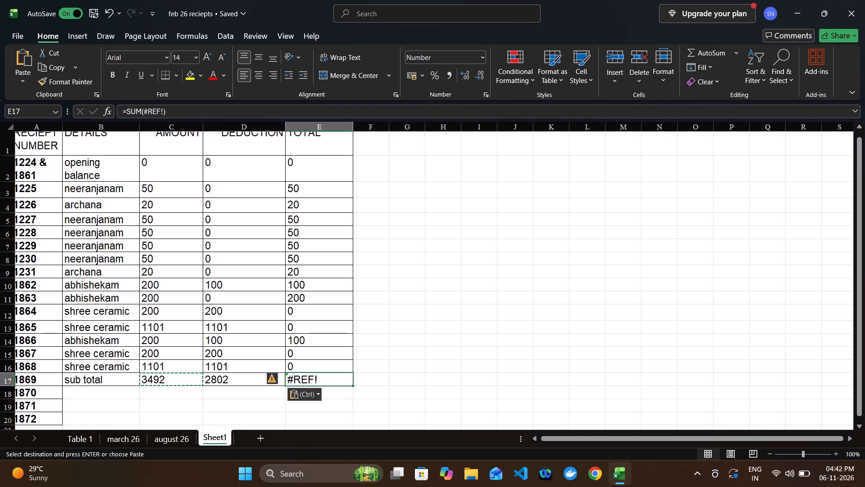
{"action": "key", "text": "ctrl+v"}
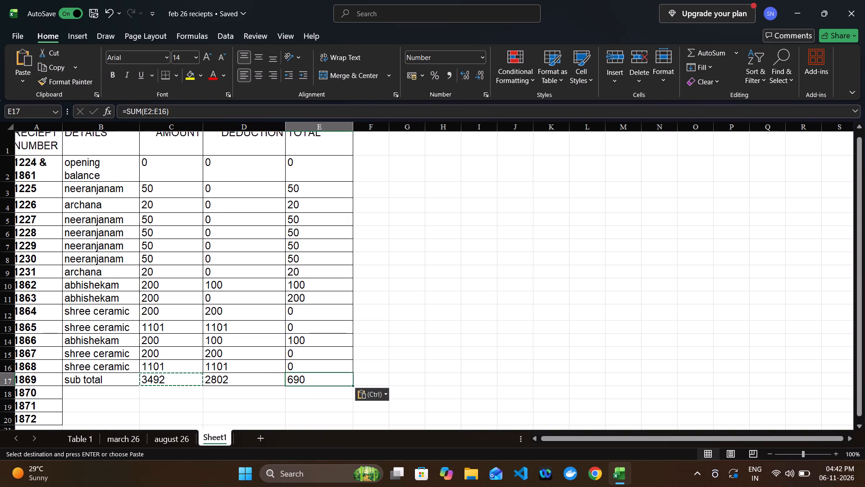
{"action": "left_click", "coordinate": [279, 392]}
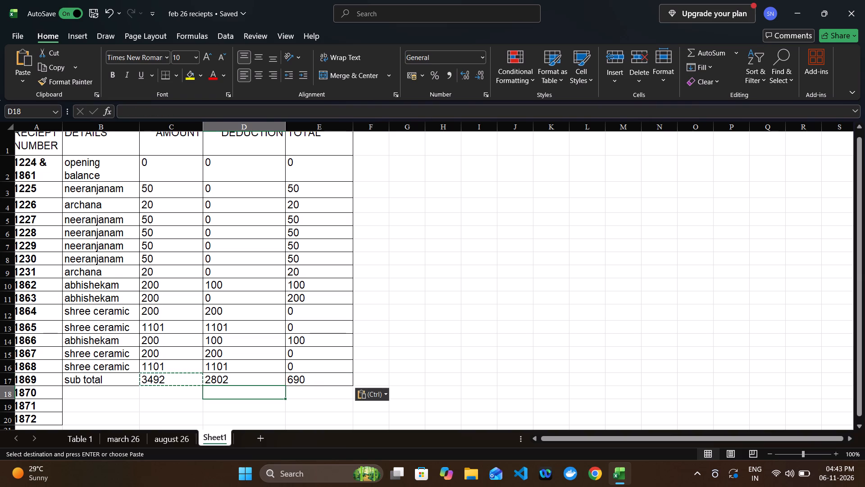
{"action": "key", "text": "Escape"}
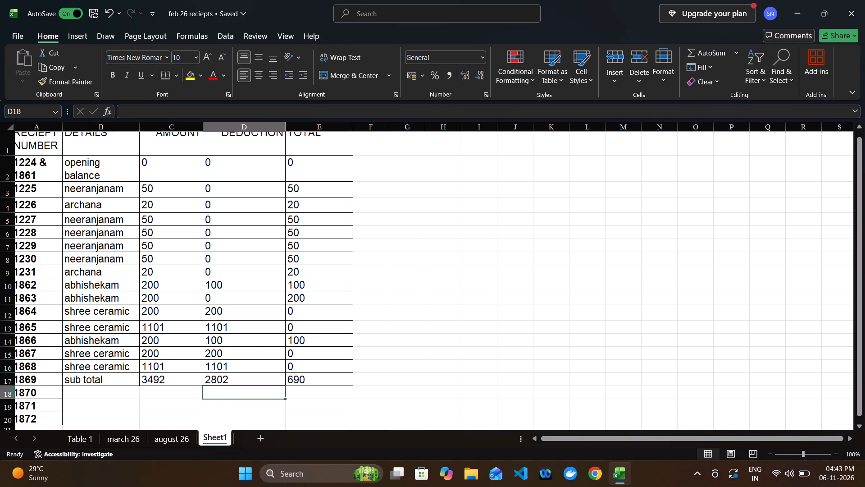
Clear the receipt numbers 1869 to 1872 from the sub total row and the three rows below it.
{"action": "left_click", "coordinate": [302, 379]}
{"action": "scroll", "coordinate": [307, 278], "scroll_direction": "down", "scroll_amount": 1}
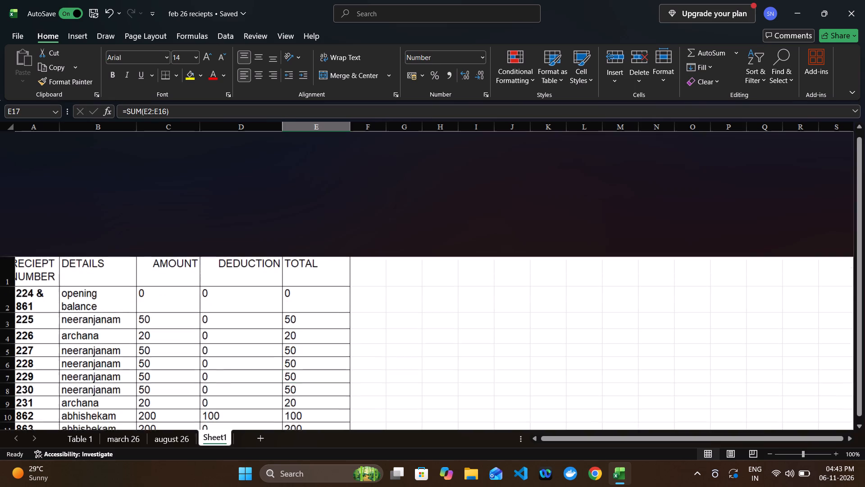
{"action": "scroll", "coordinate": [307, 278], "scroll_direction": "down", "scroll_amount": 1}
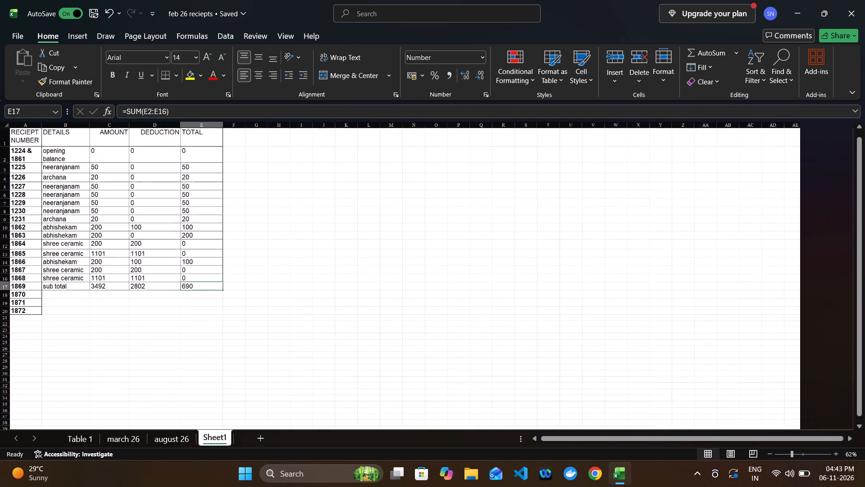
{"action": "scroll", "coordinate": [307, 278], "scroll_direction": "right", "scroll_amount": 1}
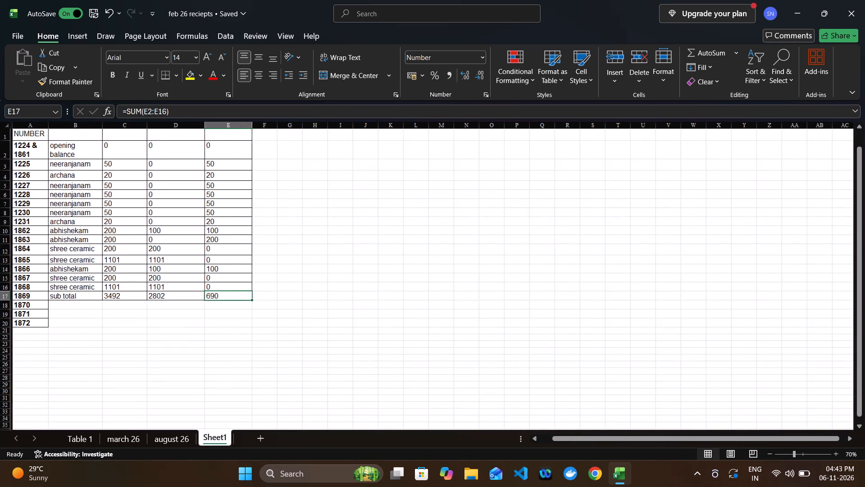
{"action": "left_click", "coordinate": [69, 304]}
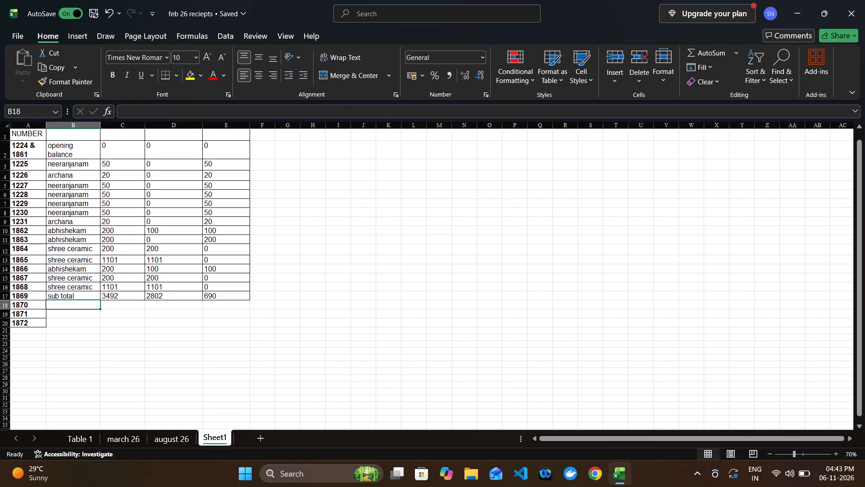
{"action": "left_click", "coordinate": [25, 294]}
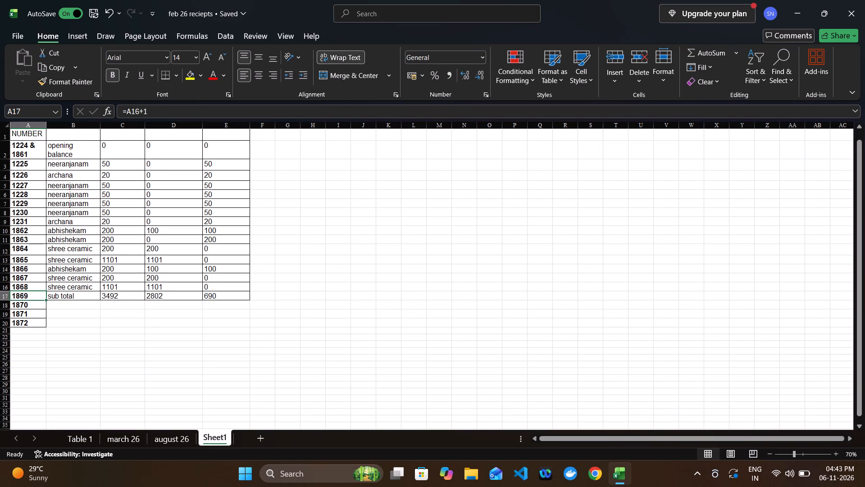
{"action": "key", "text": "Delete"}
{"action": "key", "text": "Down"}
{"action": "key", "text": "Delete"}
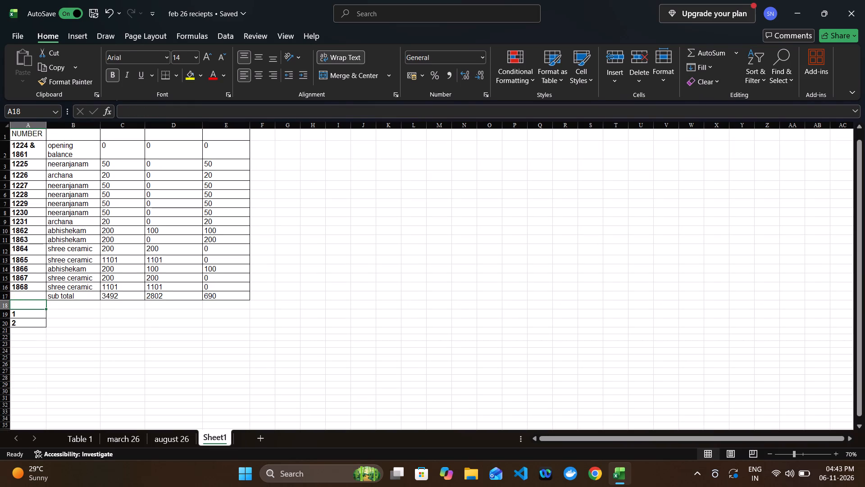
{"action": "key", "text": "Down"}
{"action": "key", "text": "Delete"}
{"action": "key", "text": "Down"}
{"action": "key", "text": "Delete"}
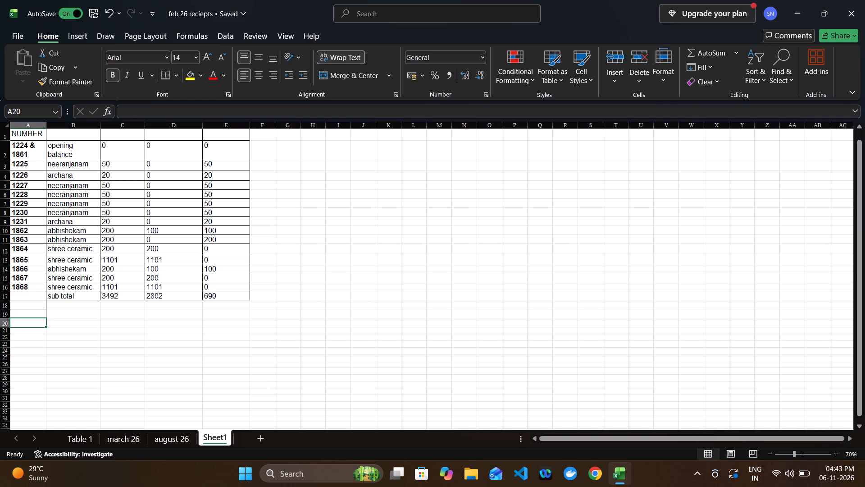
Enter "Shree ceramic dakshina for september" in the details column of row 19, two rows below the sub total.
{"action": "key", "text": "Up"}
{"action": "key", "text": "Up"}
{"action": "key", "text": "Up"}
{"action": "key", "text": "Down"}
{"action": "key", "text": "Right"}
{"action": "key", "text": "Down"}
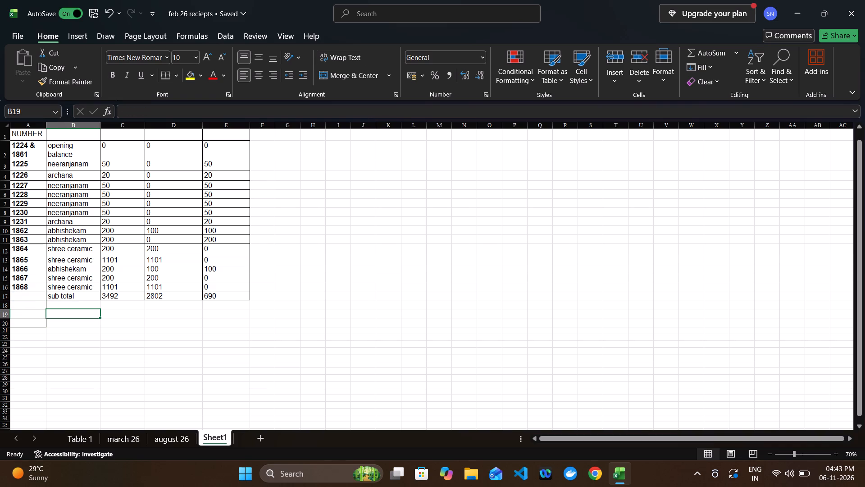
{"action": "type", "text": "Sg"}
{"action": "key", "text": "BackSpace"}
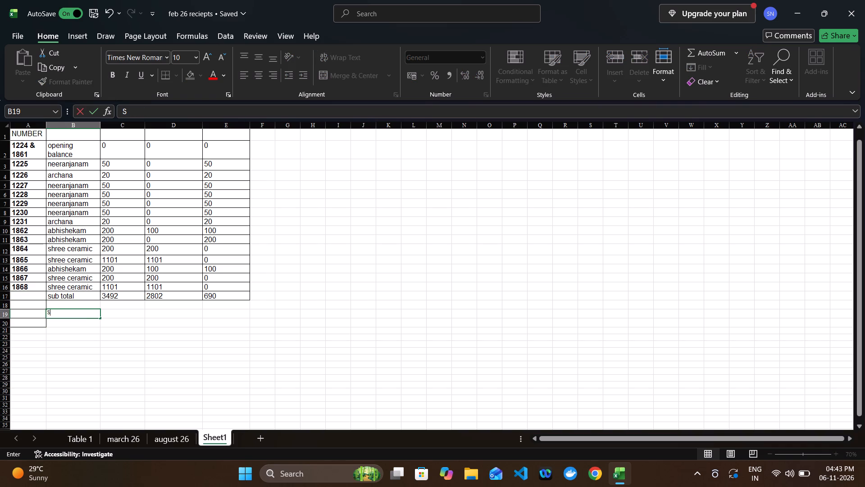
{"action": "type", "text": "hree ceramiv"}
{"action": "key", "text": "BackSpace"}
{"action": "type", "text": "c dakshina for september"}
{"action": "key", "text": "Tab"}
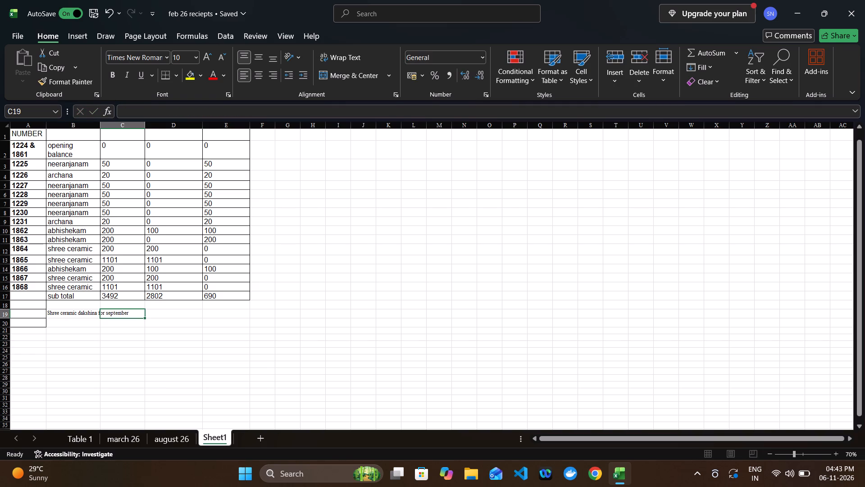
Autofit the details column's width to the dakshina entry.
{"action": "left_click", "coordinate": [76, 313]}
{"action": "key", "text": "alt+o"}
{"action": "key", "text": "alt+c"}
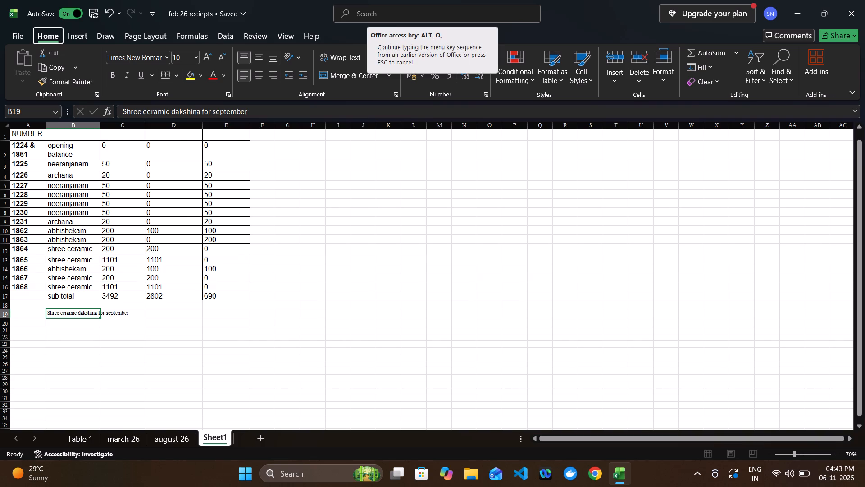
{"action": "key", "text": "alt+a"}
Enter a deduction of 100 in the September dakshina row.
{"action": "left_click", "coordinate": [196, 316]}
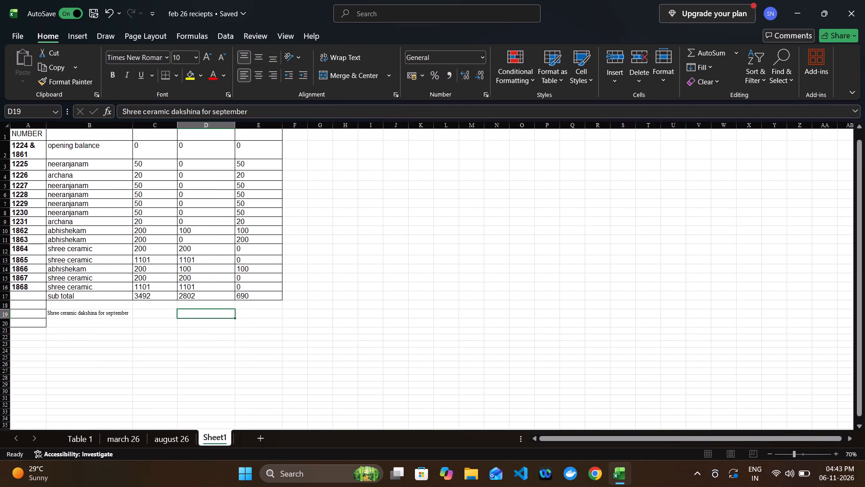
{"action": "type", "text": "100"}
{"action": "key", "text": "Tab"}
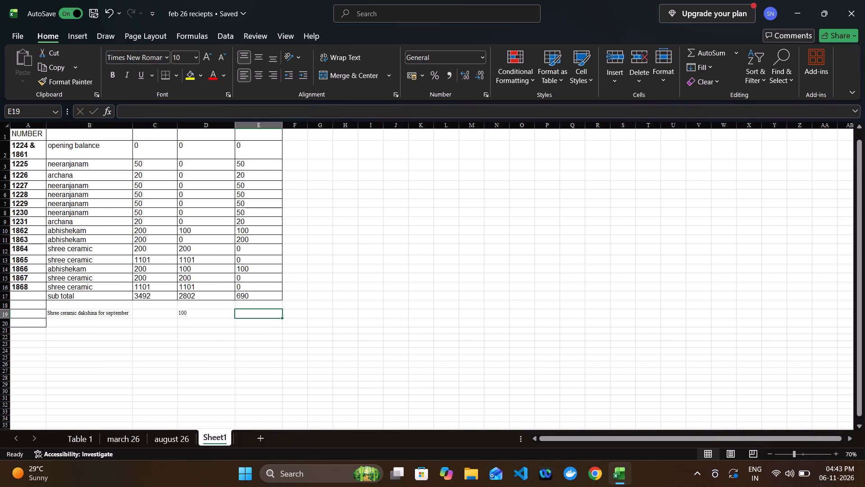
Enter the formula =E17-D19 in the dakshina row's total cell to subtract its deduction from the sub total.
{"action": "left_click", "coordinate": [191, 296]}
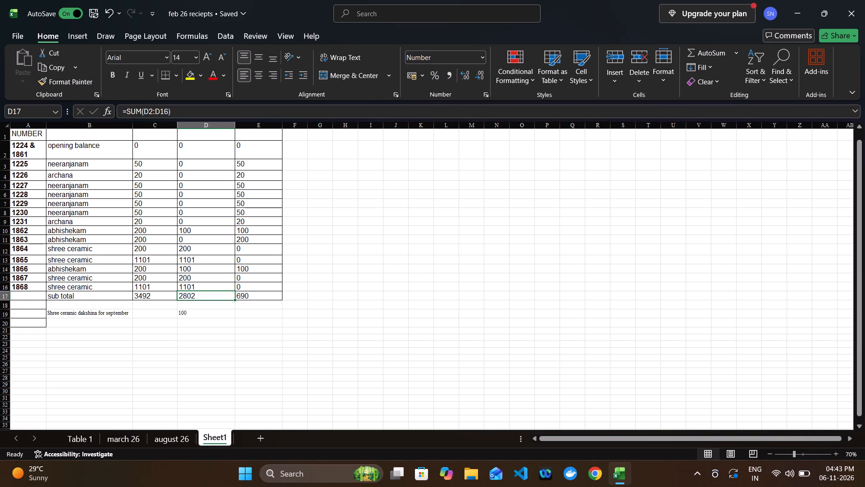
{"action": "left_click", "coordinate": [232, 285]}
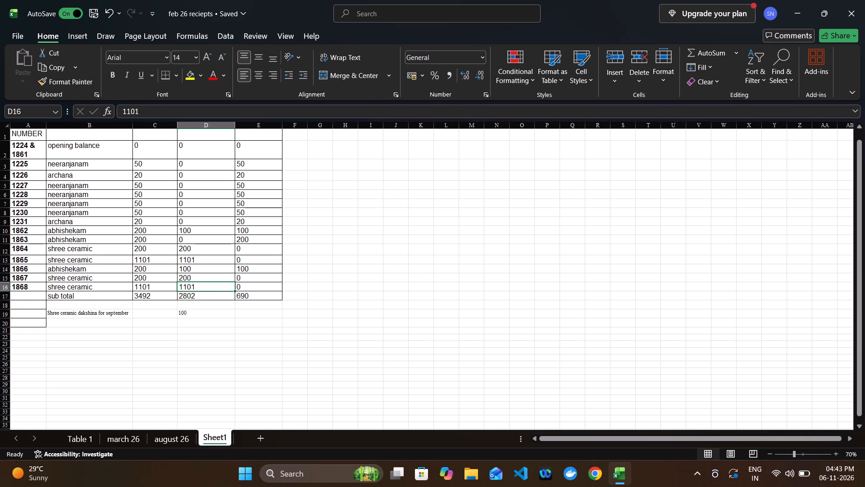
{"action": "left_click", "coordinate": [243, 314]}
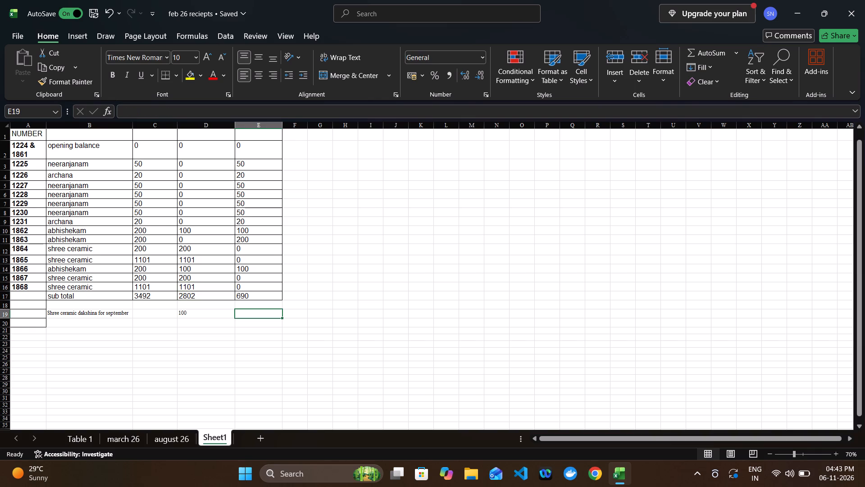
{"action": "key", "text": "equal"}
{"action": "key", "text": "Up"}
{"action": "key", "text": "Up"}
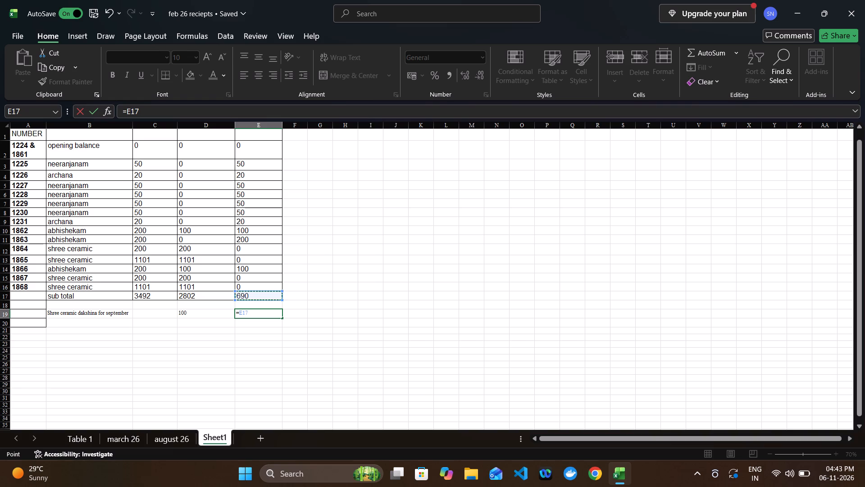
{"action": "key", "text": "minus"}
{"action": "key", "text": "Left"}
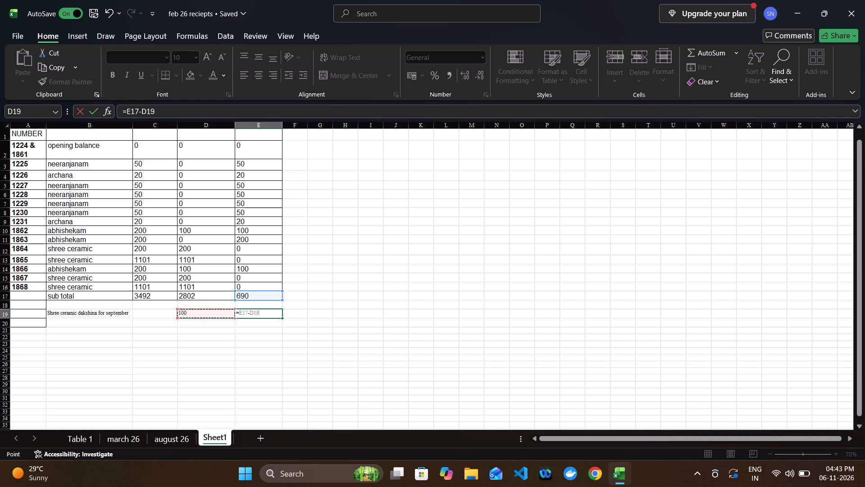
{"action": "key", "text": "Return"}
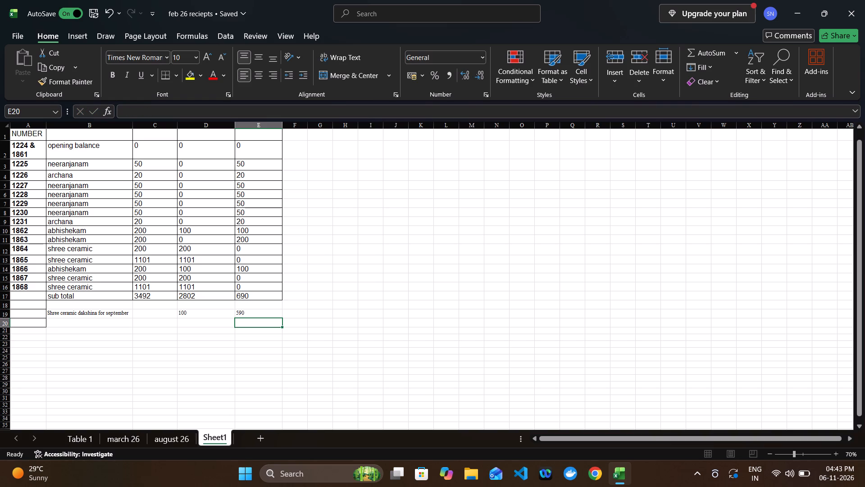
Format the details cell in row 20, below the September dakshina entry, as bold Arial at size 14.
{"action": "left_click", "coordinate": [109, 322]}
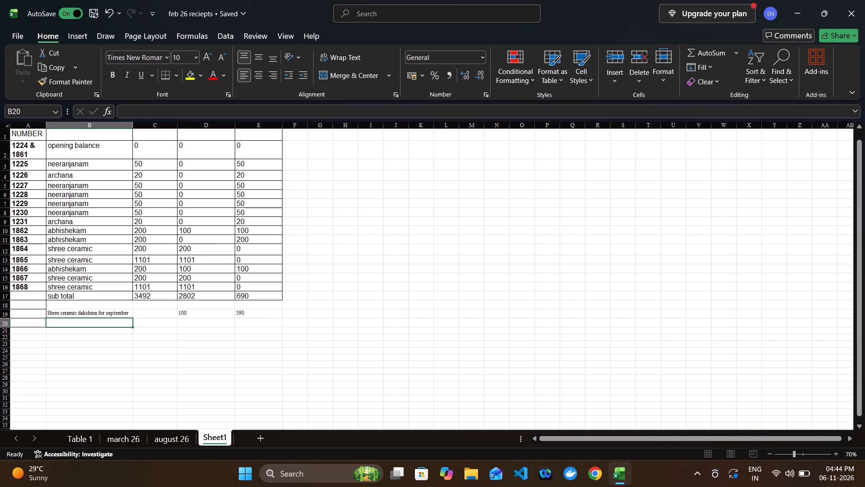
{"action": "left_click", "coordinate": [169, 58]}
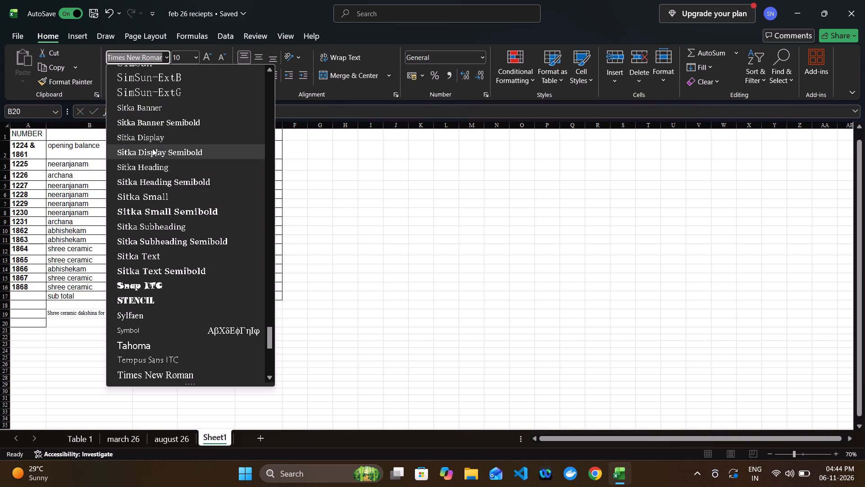
{"action": "left_click_drag", "start_coordinate": [270, 337], "coordinate": [261, 1]}
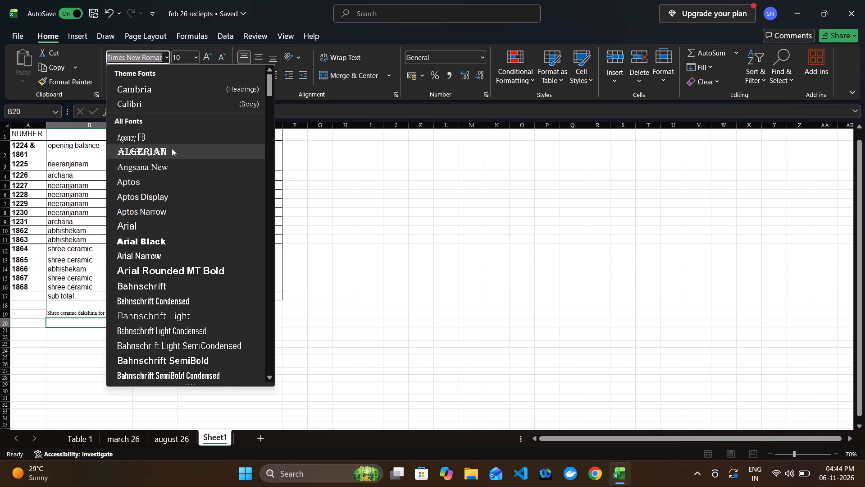
{"action": "left_click", "coordinate": [152, 226]}
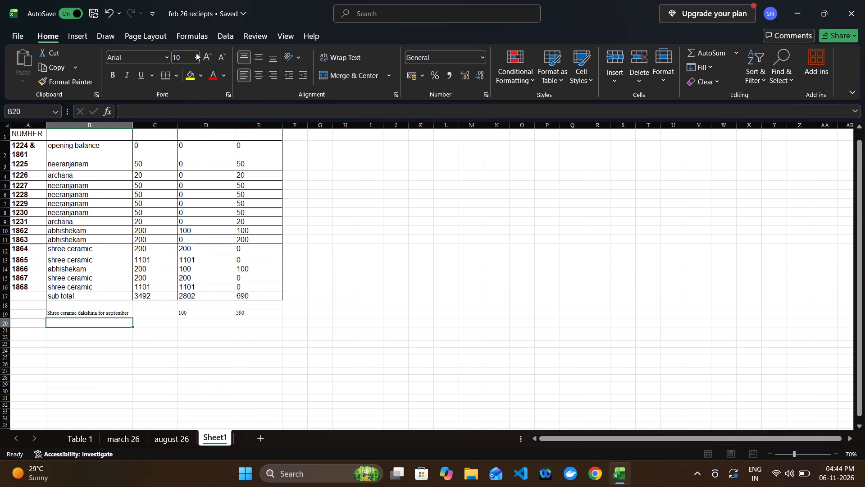
{"action": "left_click", "coordinate": [197, 55]}
{"action": "left_click", "coordinate": [180, 140]}
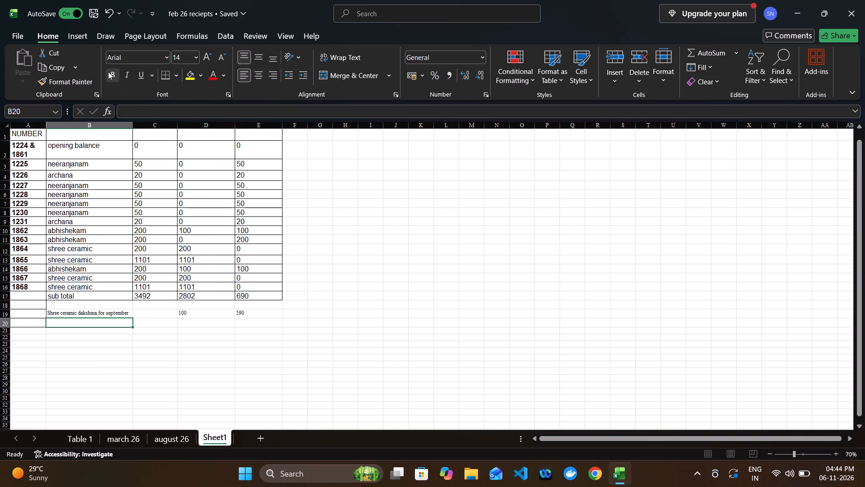
{"action": "left_click", "coordinate": [110, 74]}
Enter "Shree ceramic dakshina for september" in the details cell of row 20 and reselect that cell.
{"action": "key", "text": "s"}
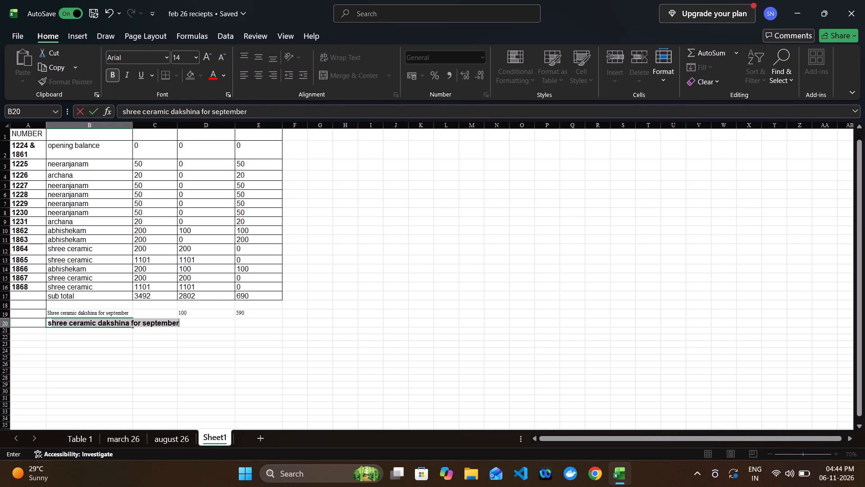
{"action": "key", "text": "Right"}
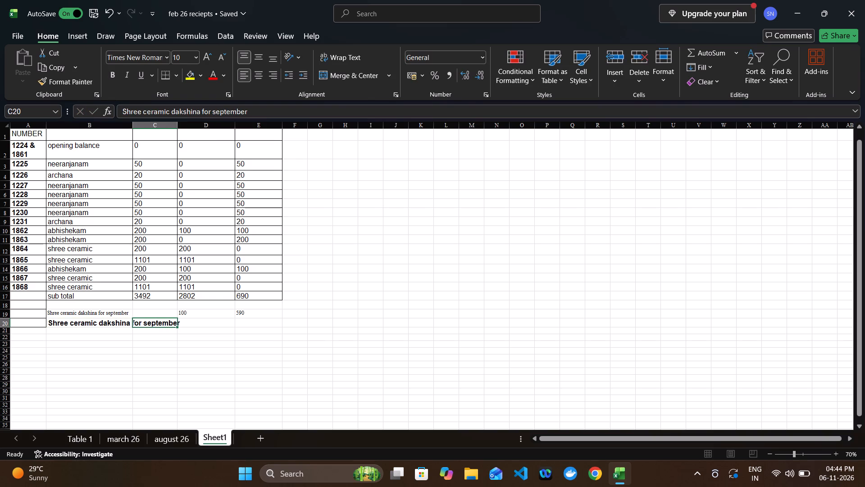
{"action": "key", "text": "Left"}
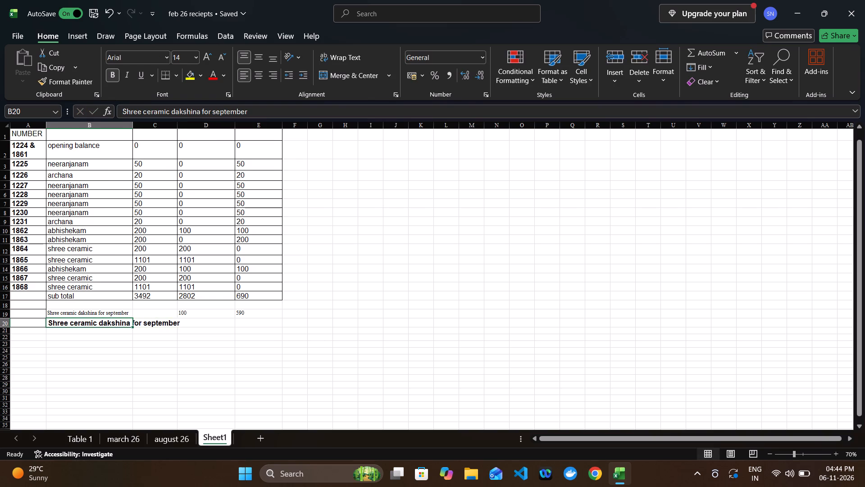
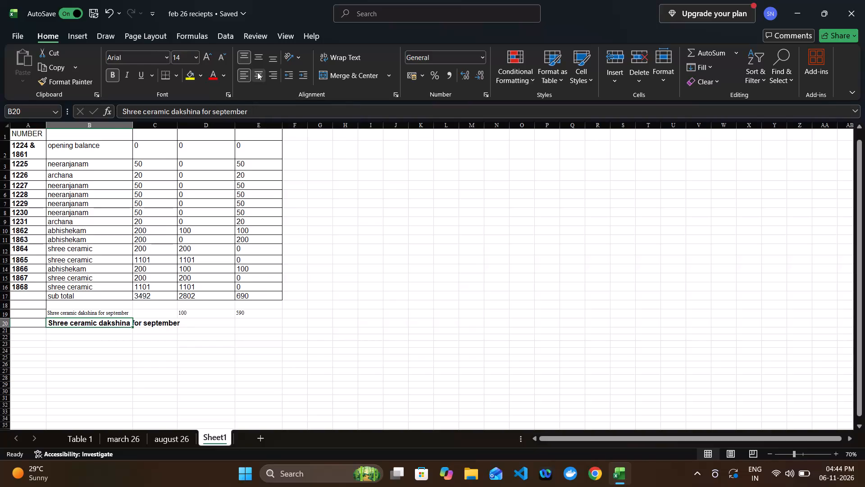
Widen details column B to fit the full "Shree ceramic dakshina for september" text.
{"action": "key", "text": "alt+c"}
{"action": "key", "text": "alt+a"}
{"action": "key", "text": "Up"}
{"action": "key", "text": "Down"}
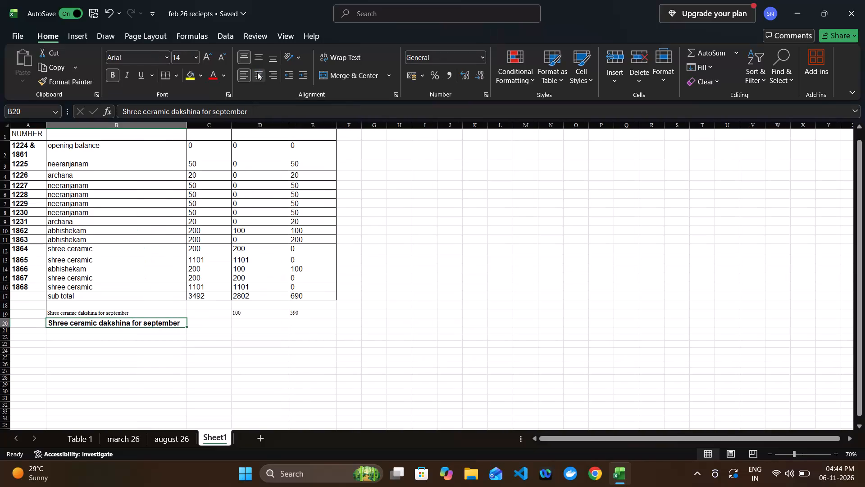
Copy the row 20 September dakshina text over the details cell in row 19 and remove its bold formatting.
{"action": "key", "text": "ctrl+c"}
{"action": "key", "text": "ctrl+Up"}
{"action": "key", "text": "ctrl+v"}
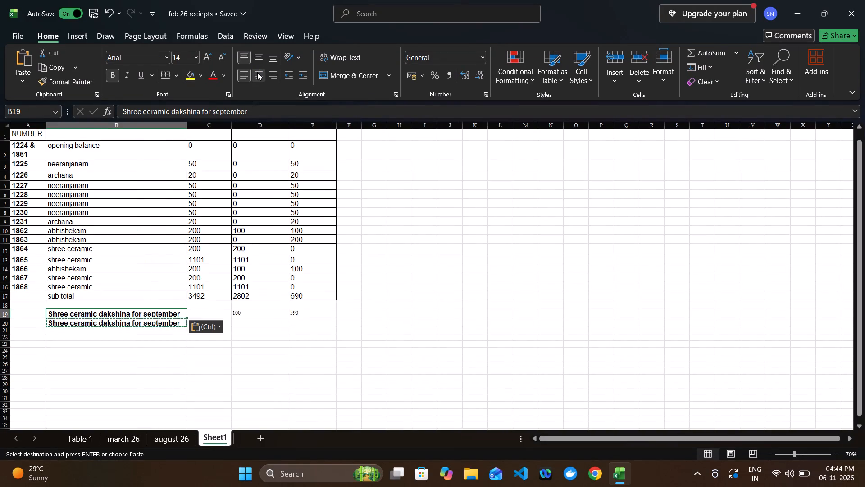
{"action": "key", "text": "ctrl+b"}
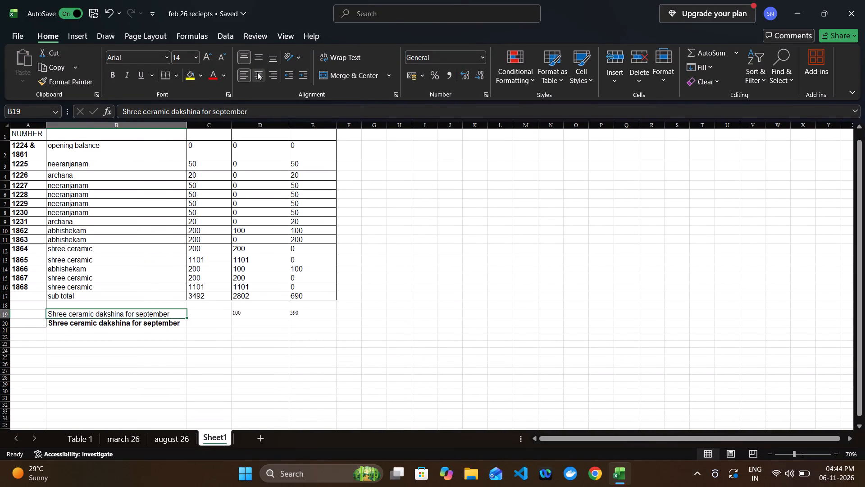
Remove the bold formatting from the September dakshina details in row 20, keeping its text.
{"action": "key", "text": "Down"}
{"action": "key", "text": "ctrl+v"}
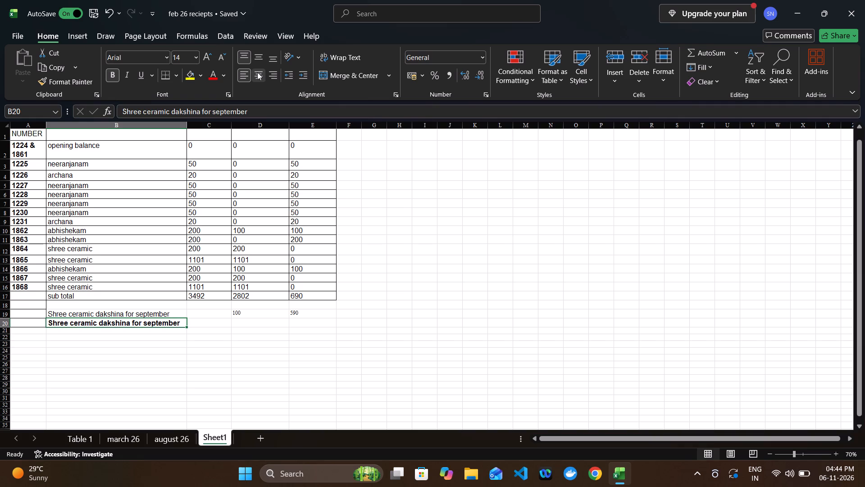
{"action": "key", "text": "ctrl+b"}
{"action": "type", "text": "00"}
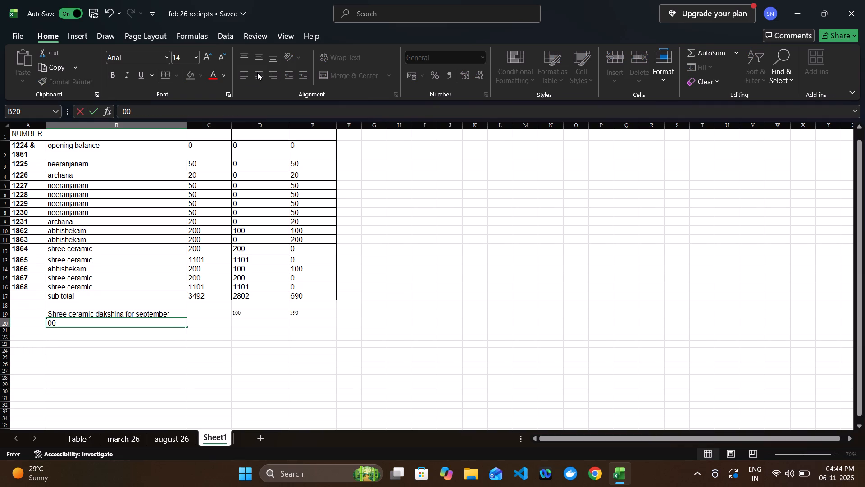
{"action": "key", "text": "ctrl+z"}
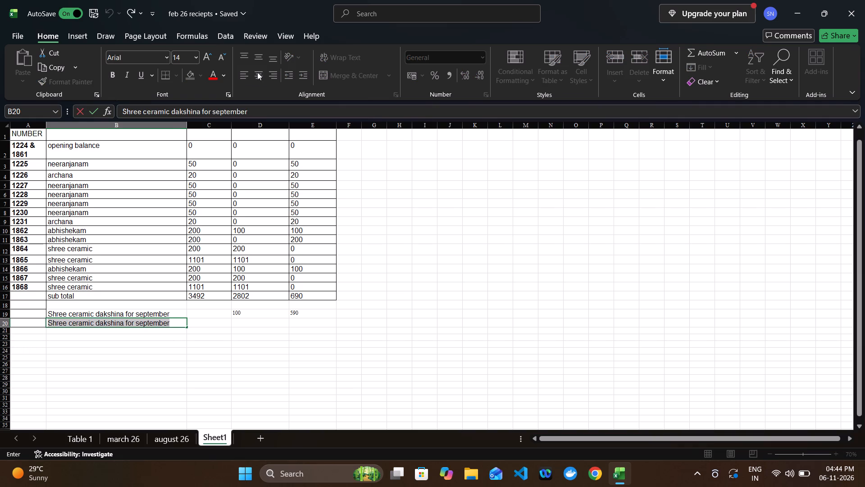
Enter a deduction of 100 for the September dakshina entry in row 20.
{"action": "key", "text": "Right"}
{"action": "key", "text": "Right"}
{"action": "type", "text": "200"}
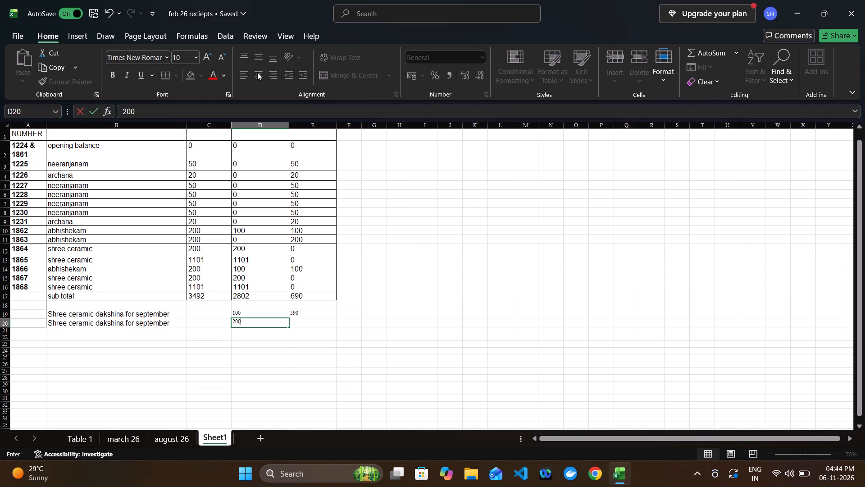
{"action": "key", "text": "BackSpace"}
{"action": "key", "text": "BackSpace"}
{"action": "key", "text": "BackSpace"}
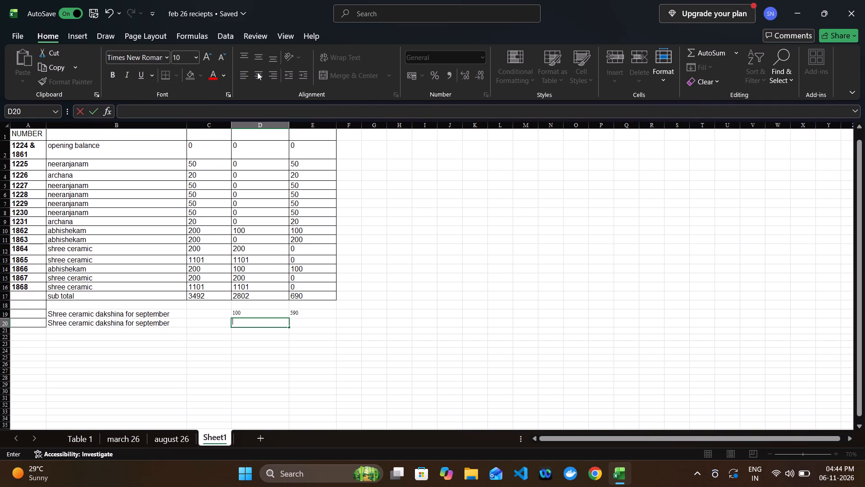
{"action": "type", "text": "100"}
{"action": "key", "text": "Down"}
Copy the September dakshina details from row 20 into the details cells of rows 21 and 22.
{"action": "key", "text": "Left"}
{"action": "key", "text": "Left"}
{"action": "key", "text": "Left"}
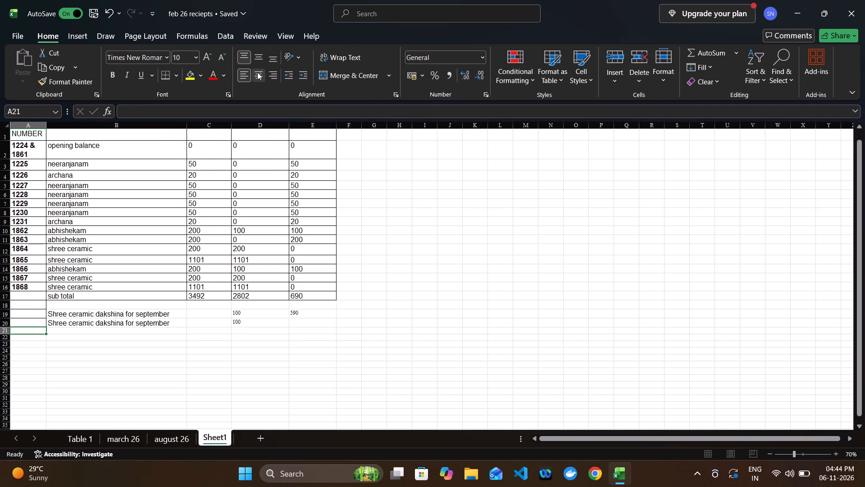
{"action": "key", "text": "Right"}
{"action": "key", "text": "ctrl+v"}
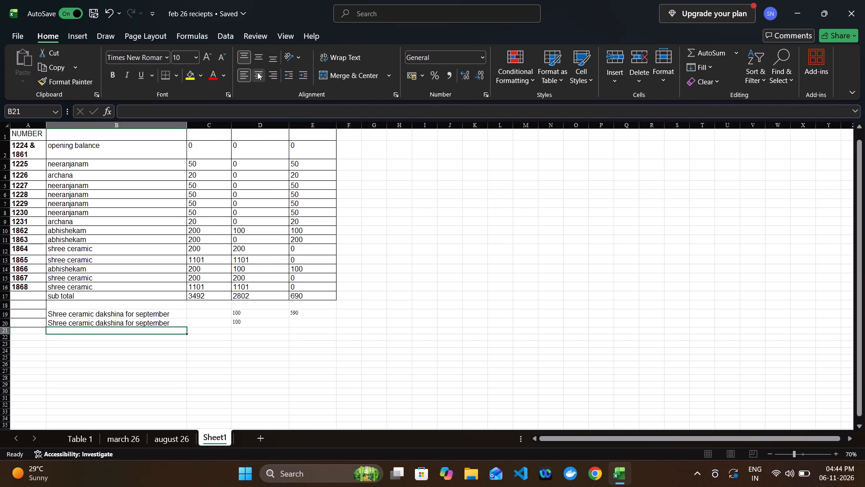
{"action": "key", "text": "Up"}
{"action": "key", "text": "ctrl+c"}
{"action": "key", "text": "ctrl+Down"}
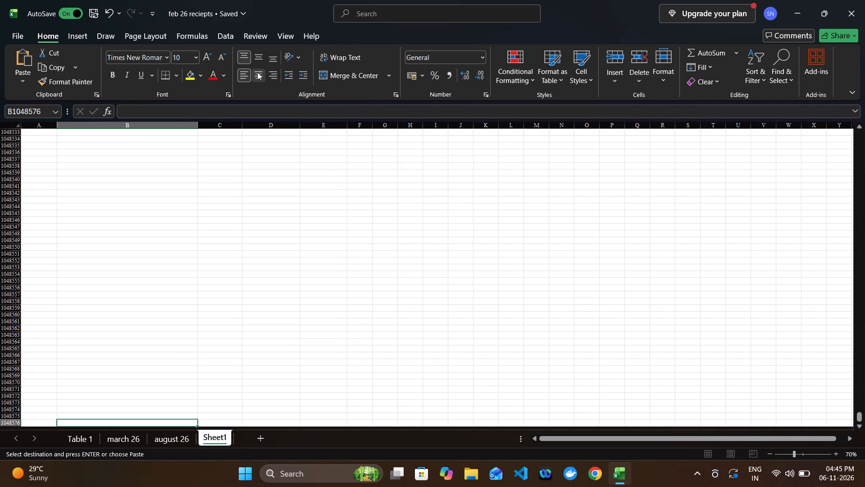
{"action": "key", "text": "ctrl+Up"}
{"action": "key", "text": "Down"}
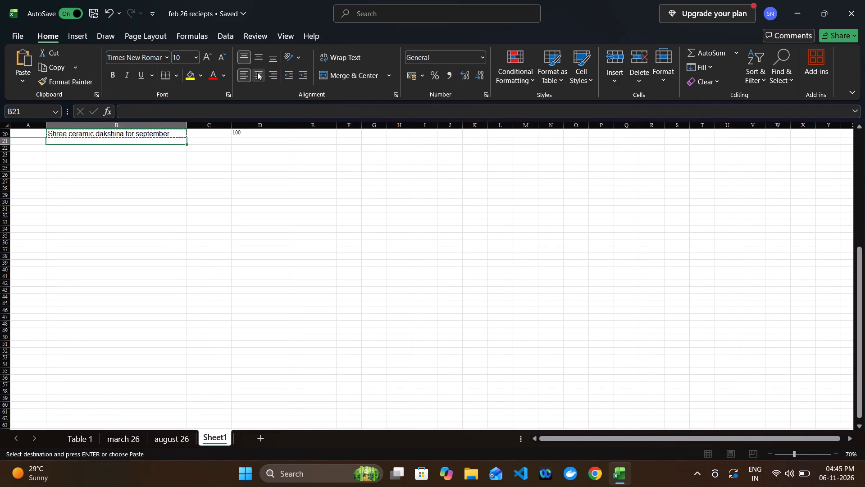
{"action": "key", "text": "ctrl+v"}
{"action": "key", "text": "Down"}
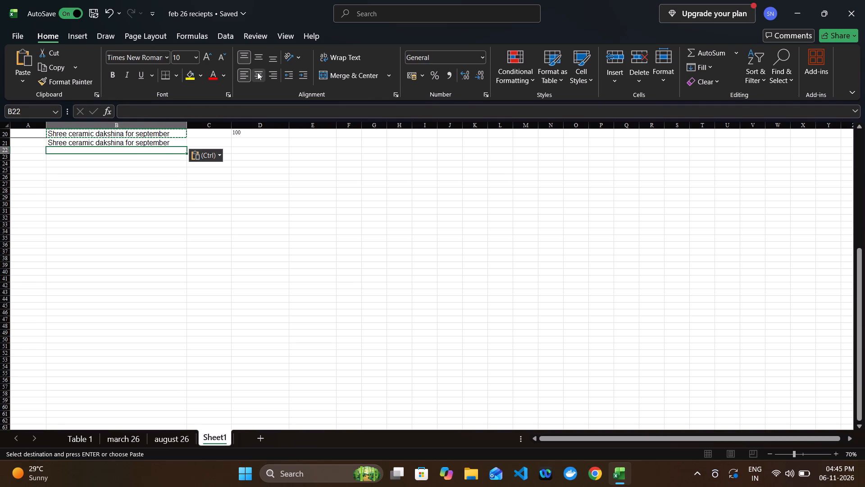
{"action": "key", "text": "ctrl+v"}
Change the month in row 21's details so it reads "Shree ceramic dakshina for october".
{"action": "key", "text": "Up"}
{"action": "scroll", "coordinate": [257, 124], "scroll_direction": "left", "scroll_amount": 1}
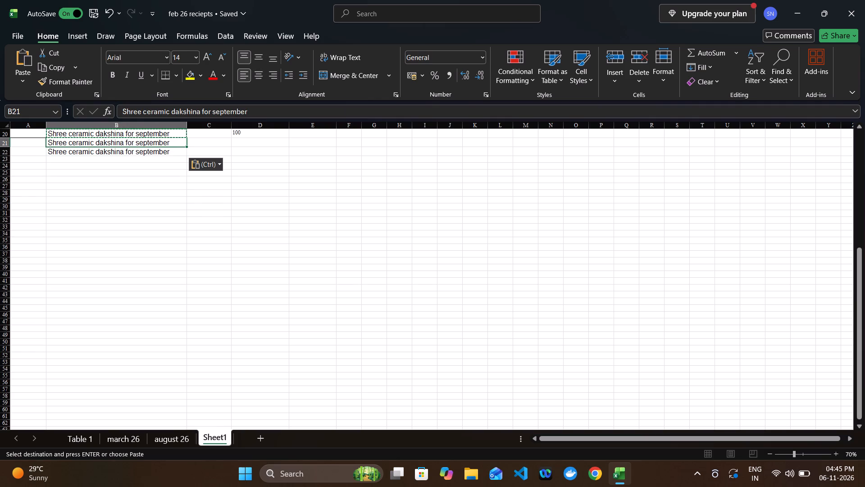
{"action": "scroll", "coordinate": [244, 111], "scroll_direction": "left", "scroll_amount": 1}
{"action": "key", "text": "Left"}
{"action": "key", "text": "BackSpace"}
{"action": "key", "text": "BackSpace"}
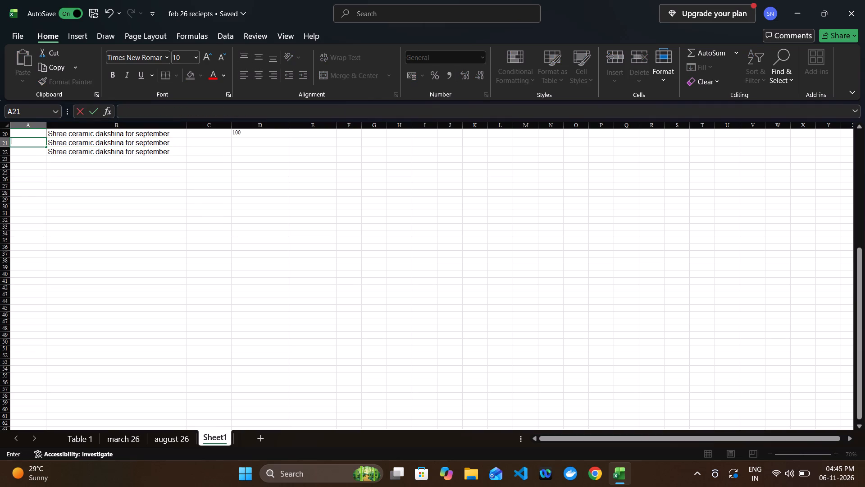
{"action": "left_click", "coordinate": [148, 144]}
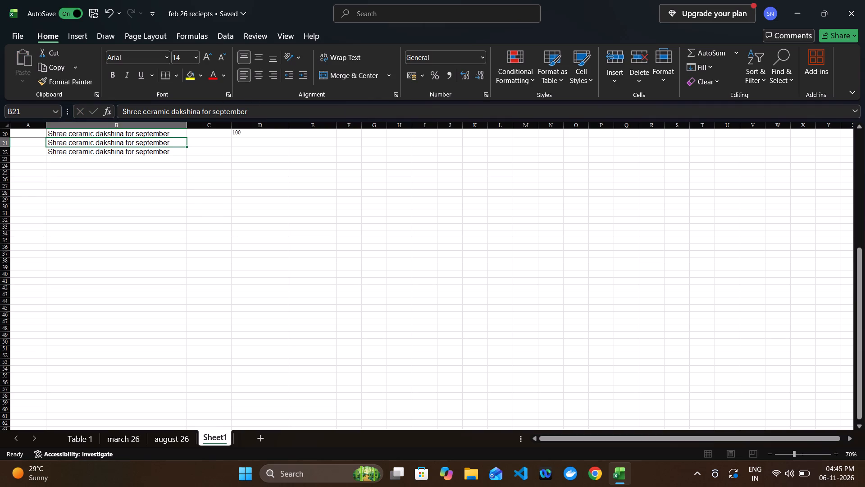
{"action": "left_click", "coordinate": [257, 105]}
{"action": "key", "text": "Left"}
{"action": "key", "text": "Left"}
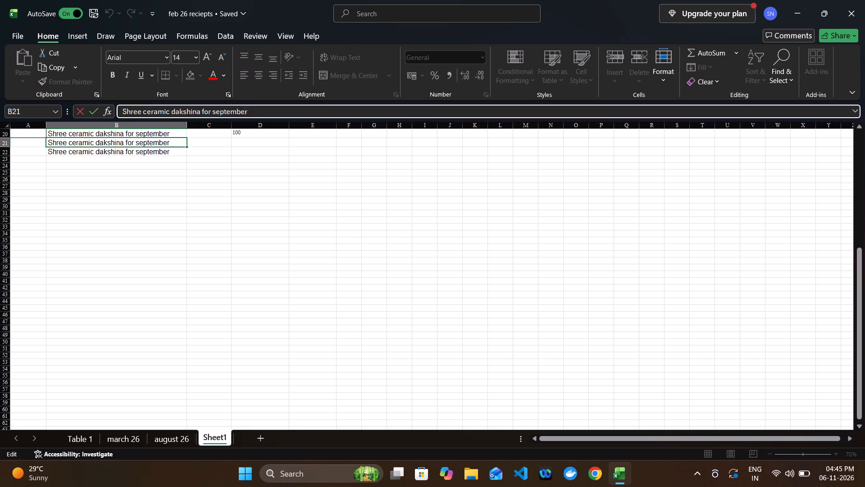
{"action": "key", "text": "Left"}
{"action": "key", "text": "Left"}
{"action": "key", "text": "Right"}
{"action": "key", "text": "BackSpace"}
{"action": "key", "text": "BackSpace"}
{"action": "key", "text": "BackSpace"}
{"action": "key", "text": "BackSpace"}
{"action": "key", "text": "BackSpace"}
{"action": "key", "text": "BackSpace"}
{"action": "type", "text": "octo"}
{"action": "key", "text": "Return"}
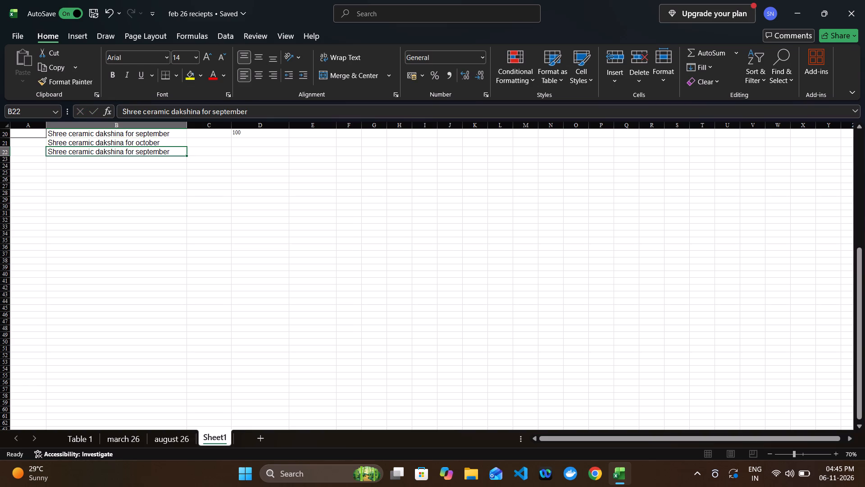
Copy the October dakshina details from row 21 over row 22's details and save the workbook.
{"action": "key", "text": "Up"}
{"action": "key", "text": "ctrl+c"}
{"action": "key", "text": "Down"}
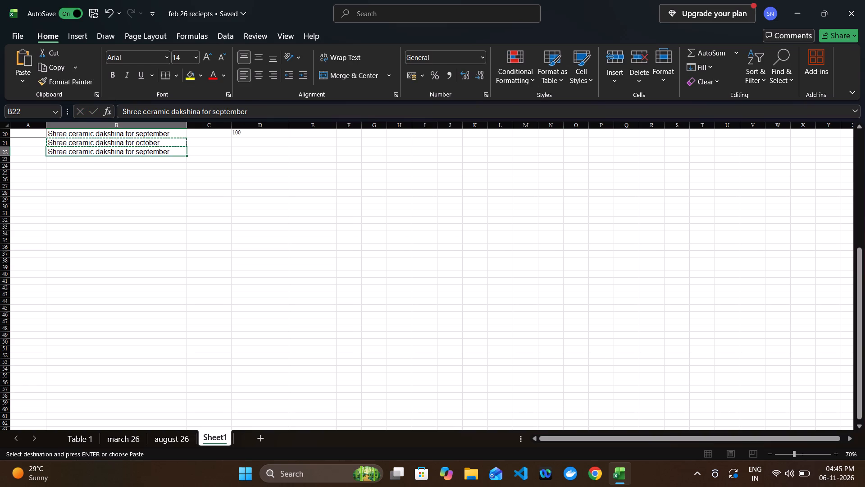
{"action": "key", "text": "ctrl+v"}
{"action": "key", "text": "ctrl+s"}
Enter a deduction of 100 for each of the October dakshina entries in rows 21 and 22.
{"action": "key", "text": "Right"}
{"action": "key", "text": "Up"}
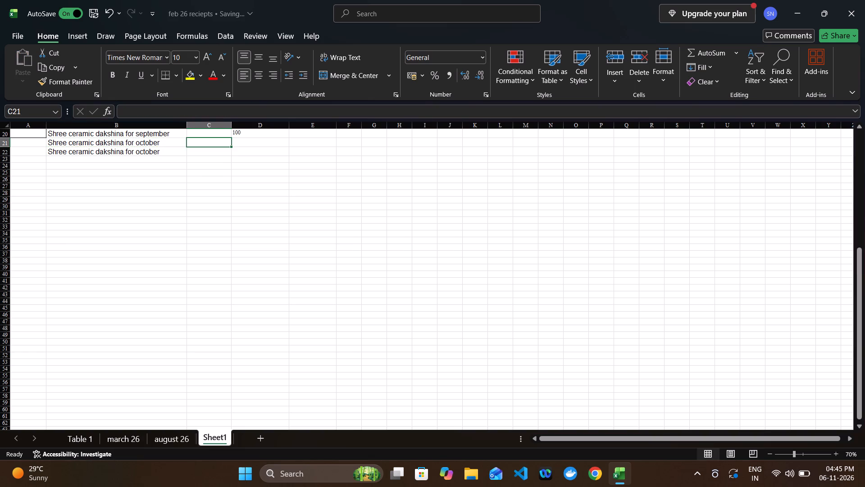
{"action": "key", "text": "Right"}
{"action": "type", "text": "100"}
{"action": "key", "text": "Down"}
{"action": "type", "text": "100"}
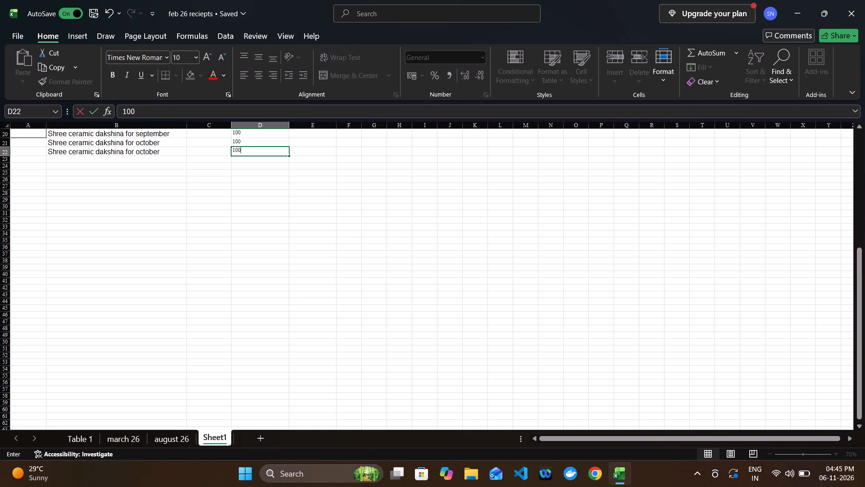
{"action": "scroll", "coordinate": [314, 152], "scroll_direction": "up", "scroll_amount": 1}
{"action": "left_click", "coordinate": [296, 214]}
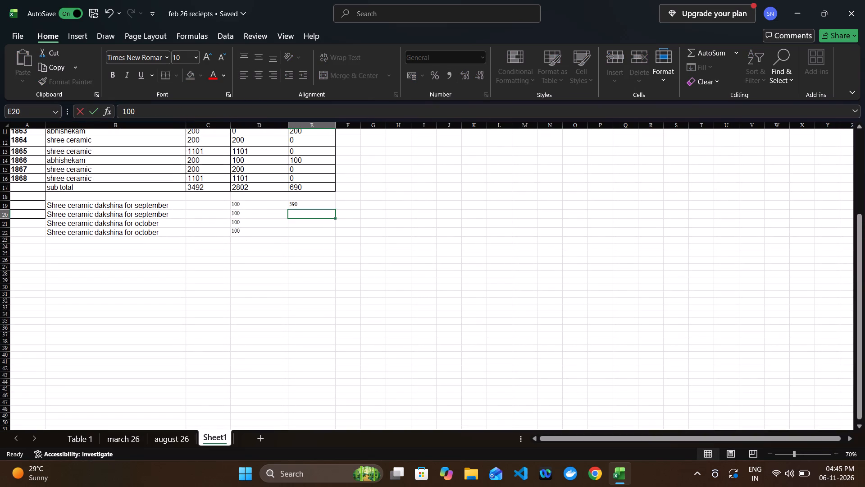
Copy the total formula from E19 into the total cells of rows 20, 21 and 22.
{"action": "left_click", "coordinate": [295, 203]}
{"action": "key", "text": "ctrl+c"}
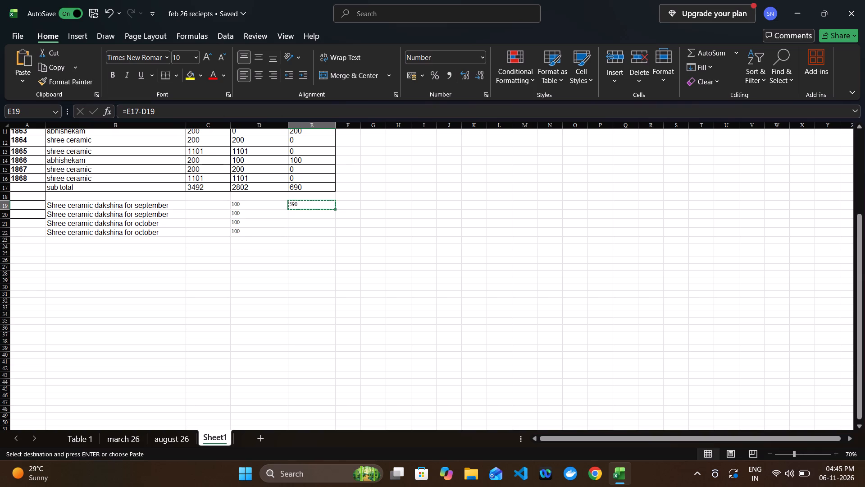
{"action": "key", "text": "Down"}
{"action": "key", "text": "ctrl+v"}
{"action": "key", "text": "Down"}
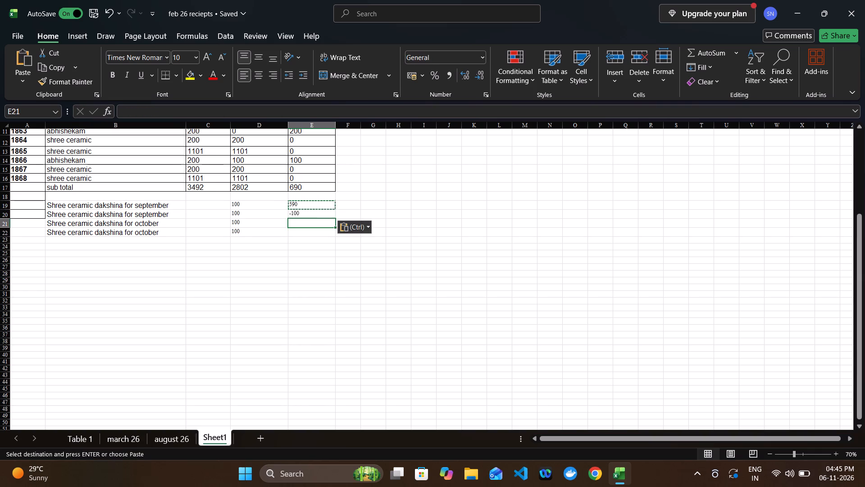
{"action": "key", "text": "ctrl+v"}
{"action": "key", "text": "ctrl+Down"}
{"action": "key", "text": "ctrl+Up"}
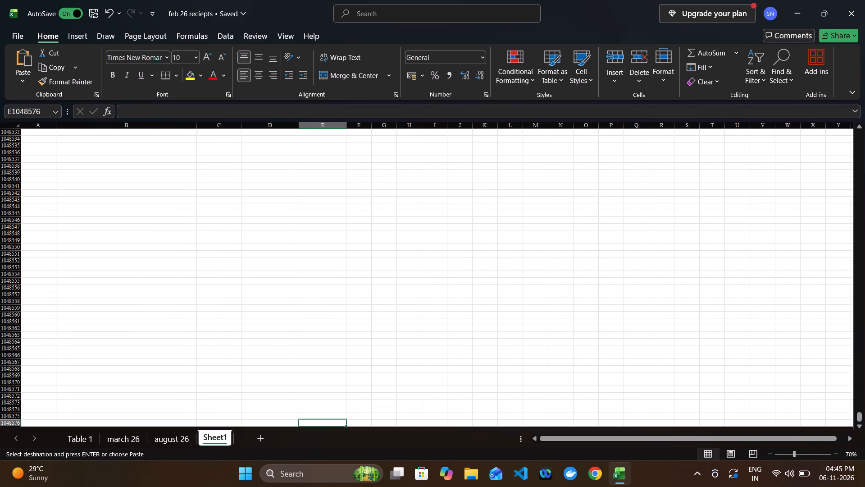
{"action": "key", "text": "Down"}
{"action": "key", "text": "ctrl+v"}
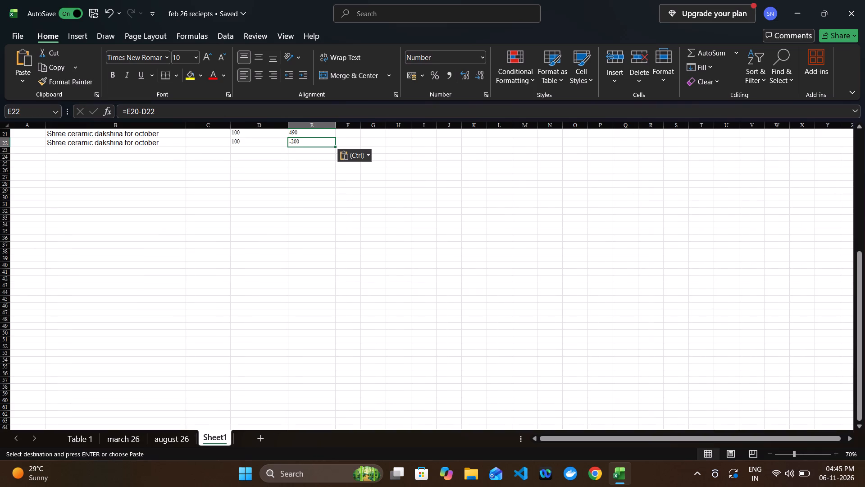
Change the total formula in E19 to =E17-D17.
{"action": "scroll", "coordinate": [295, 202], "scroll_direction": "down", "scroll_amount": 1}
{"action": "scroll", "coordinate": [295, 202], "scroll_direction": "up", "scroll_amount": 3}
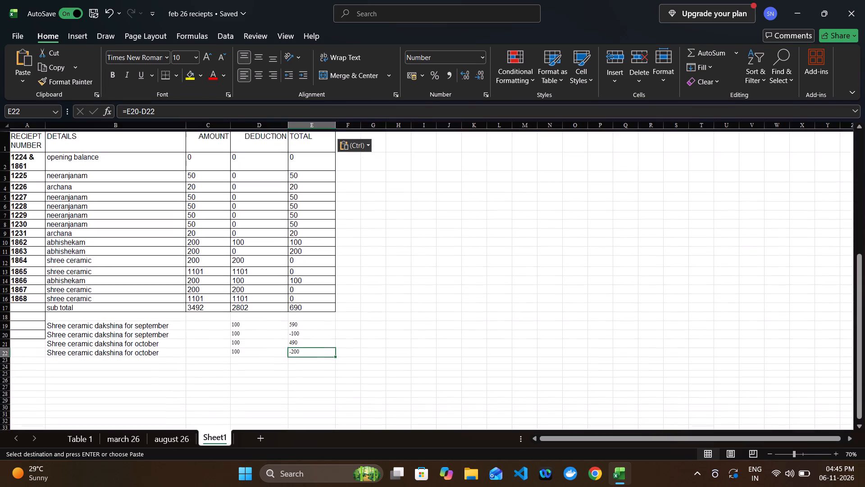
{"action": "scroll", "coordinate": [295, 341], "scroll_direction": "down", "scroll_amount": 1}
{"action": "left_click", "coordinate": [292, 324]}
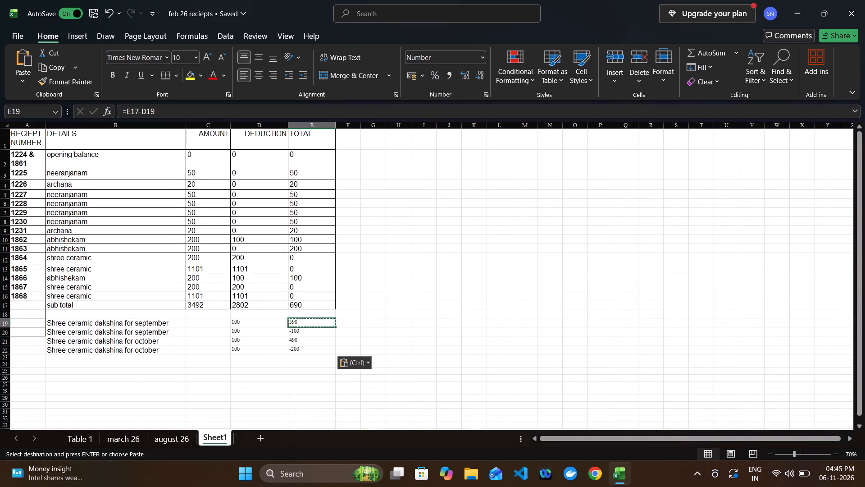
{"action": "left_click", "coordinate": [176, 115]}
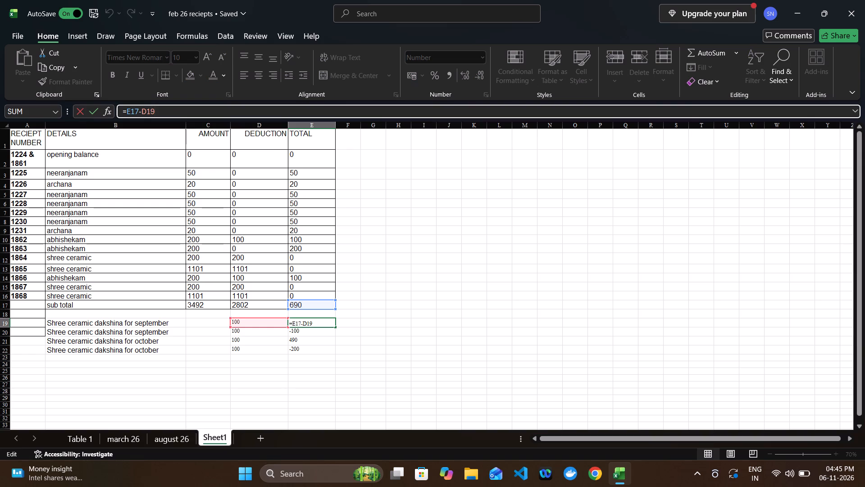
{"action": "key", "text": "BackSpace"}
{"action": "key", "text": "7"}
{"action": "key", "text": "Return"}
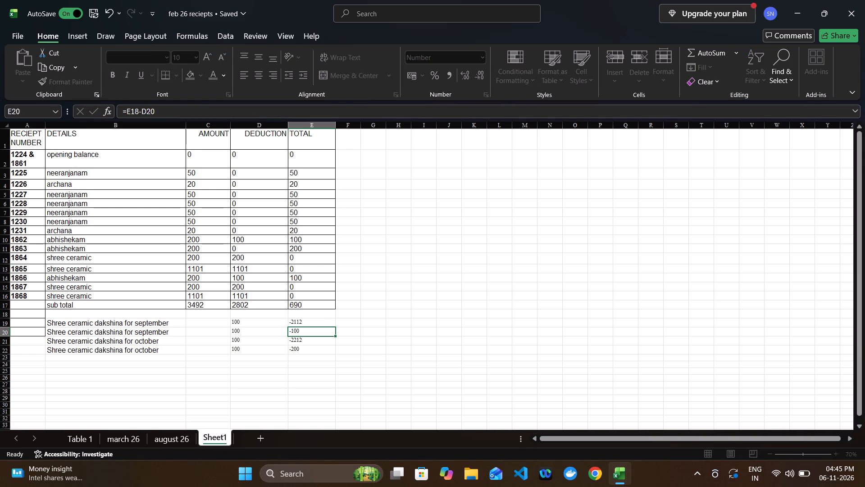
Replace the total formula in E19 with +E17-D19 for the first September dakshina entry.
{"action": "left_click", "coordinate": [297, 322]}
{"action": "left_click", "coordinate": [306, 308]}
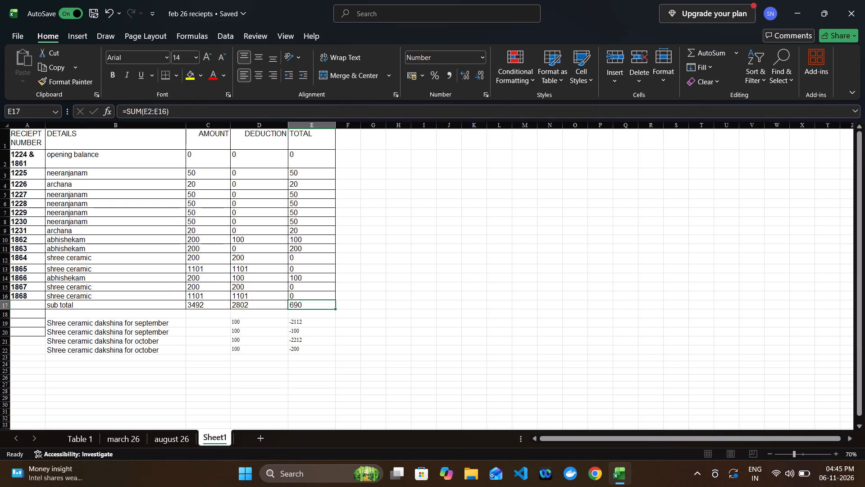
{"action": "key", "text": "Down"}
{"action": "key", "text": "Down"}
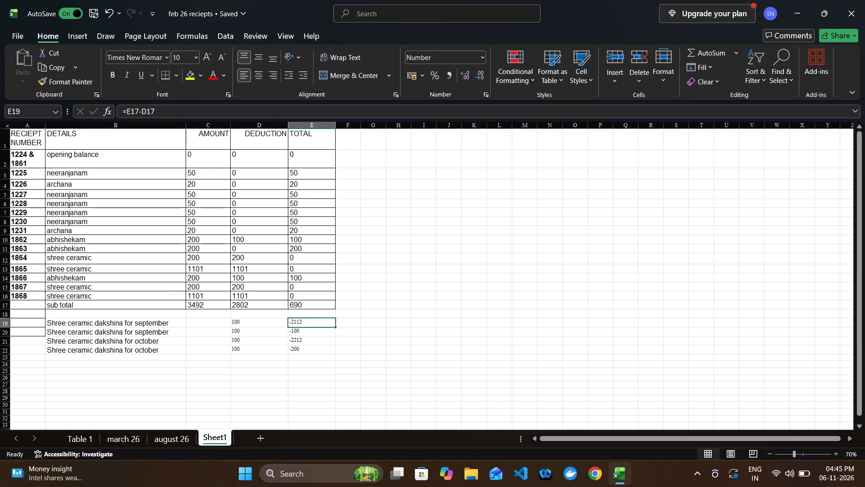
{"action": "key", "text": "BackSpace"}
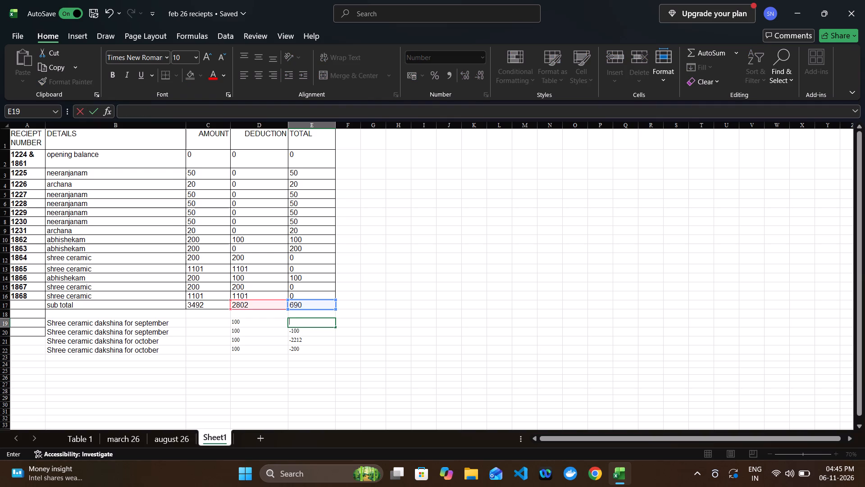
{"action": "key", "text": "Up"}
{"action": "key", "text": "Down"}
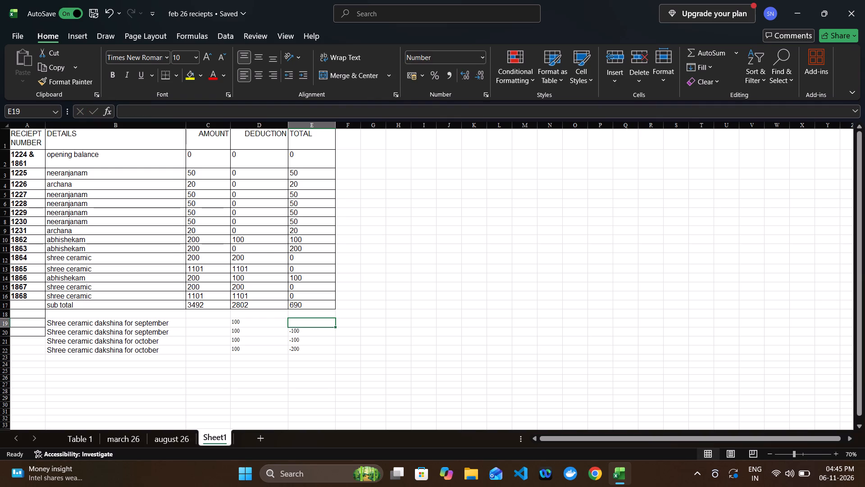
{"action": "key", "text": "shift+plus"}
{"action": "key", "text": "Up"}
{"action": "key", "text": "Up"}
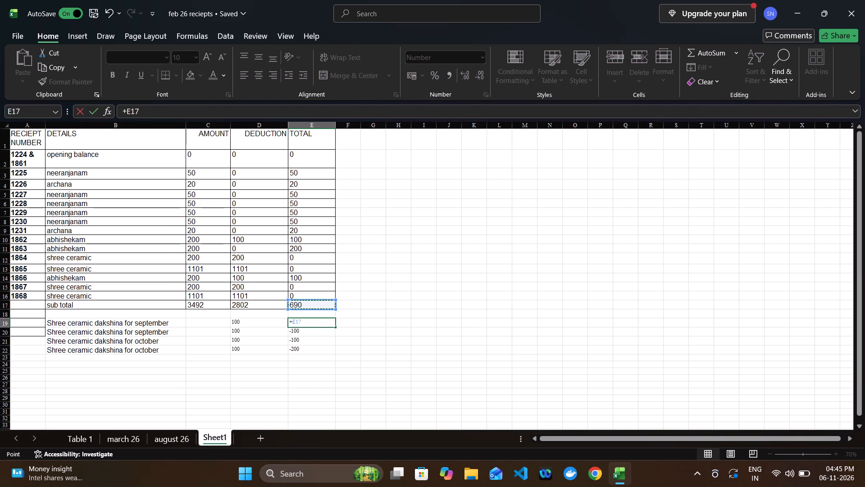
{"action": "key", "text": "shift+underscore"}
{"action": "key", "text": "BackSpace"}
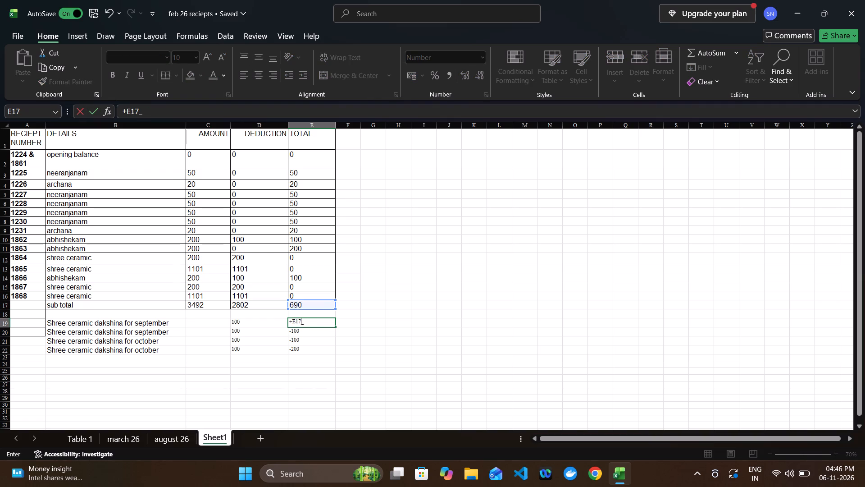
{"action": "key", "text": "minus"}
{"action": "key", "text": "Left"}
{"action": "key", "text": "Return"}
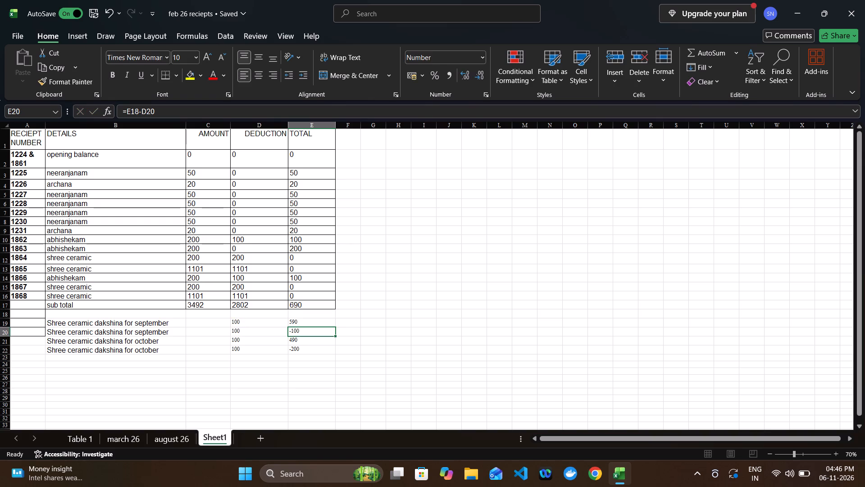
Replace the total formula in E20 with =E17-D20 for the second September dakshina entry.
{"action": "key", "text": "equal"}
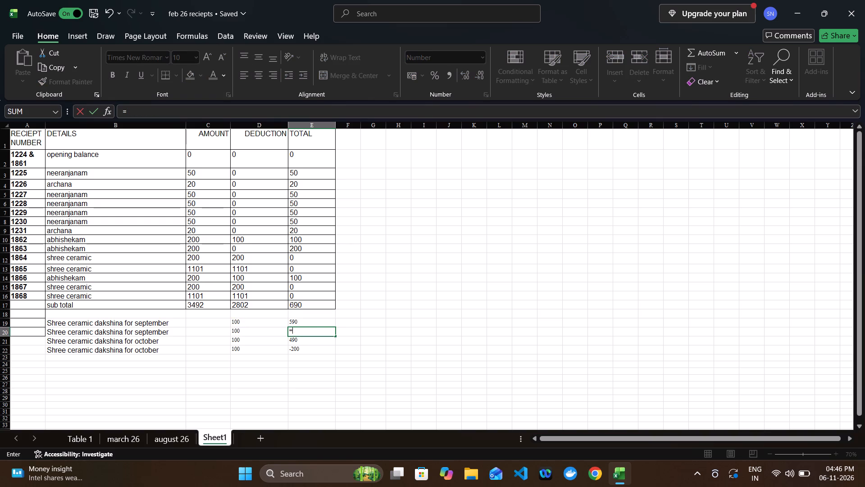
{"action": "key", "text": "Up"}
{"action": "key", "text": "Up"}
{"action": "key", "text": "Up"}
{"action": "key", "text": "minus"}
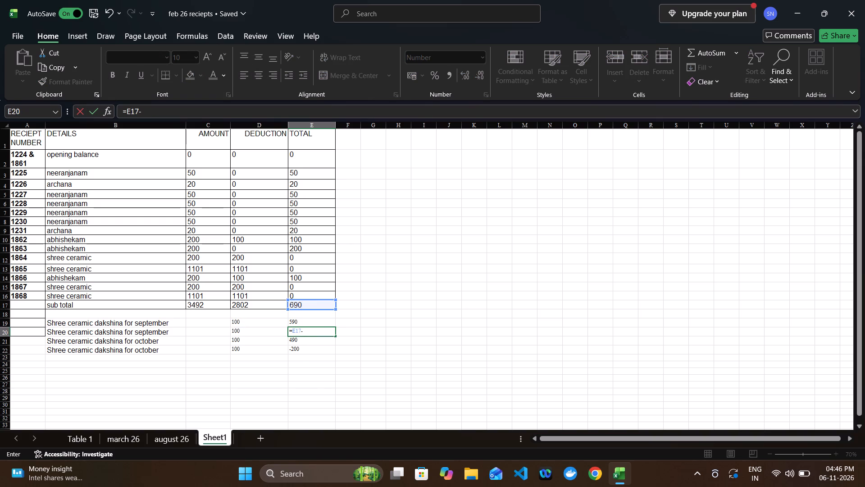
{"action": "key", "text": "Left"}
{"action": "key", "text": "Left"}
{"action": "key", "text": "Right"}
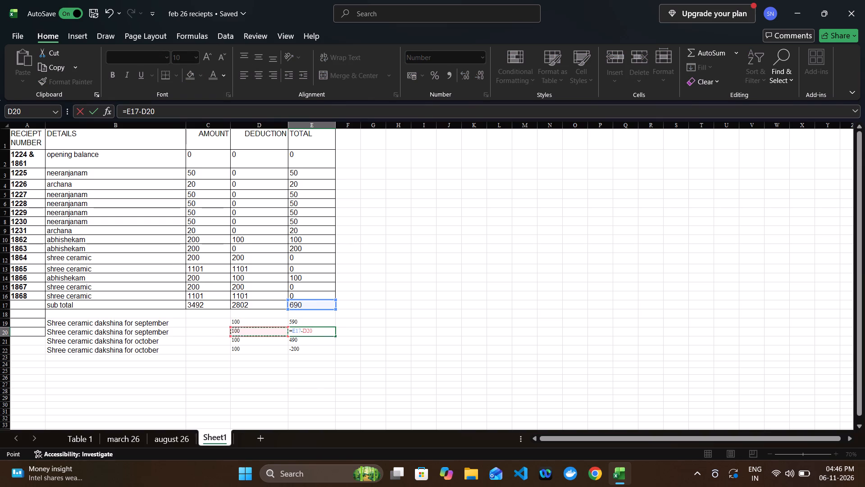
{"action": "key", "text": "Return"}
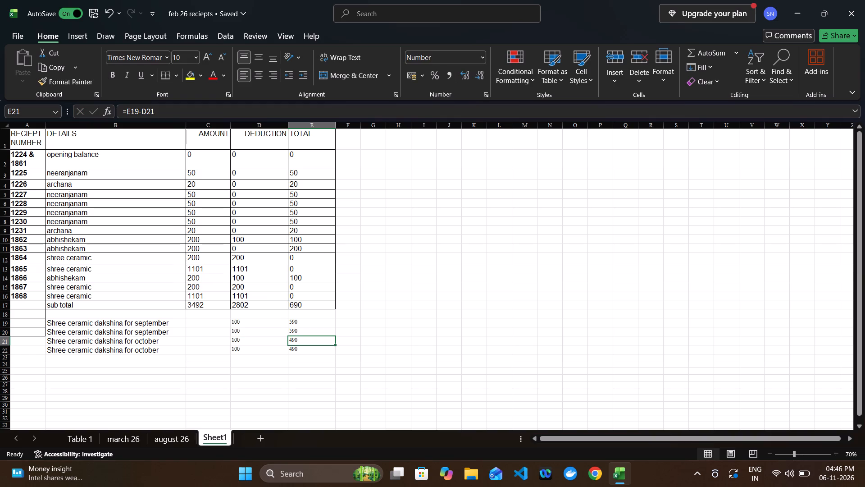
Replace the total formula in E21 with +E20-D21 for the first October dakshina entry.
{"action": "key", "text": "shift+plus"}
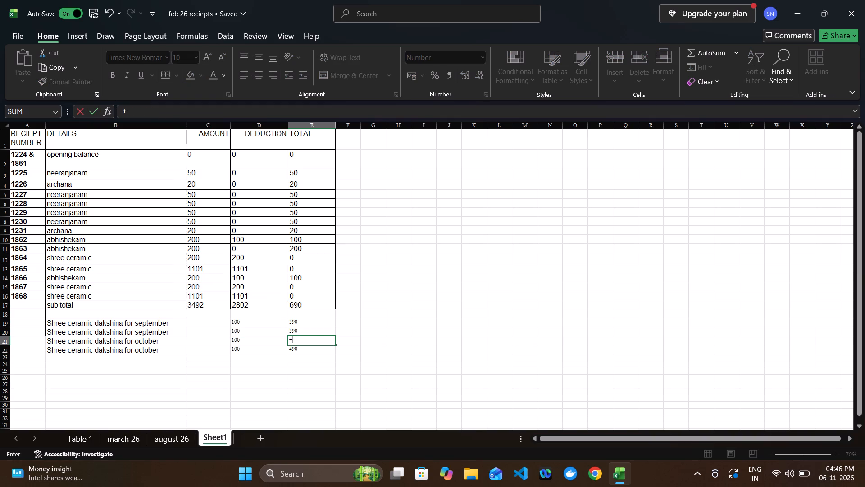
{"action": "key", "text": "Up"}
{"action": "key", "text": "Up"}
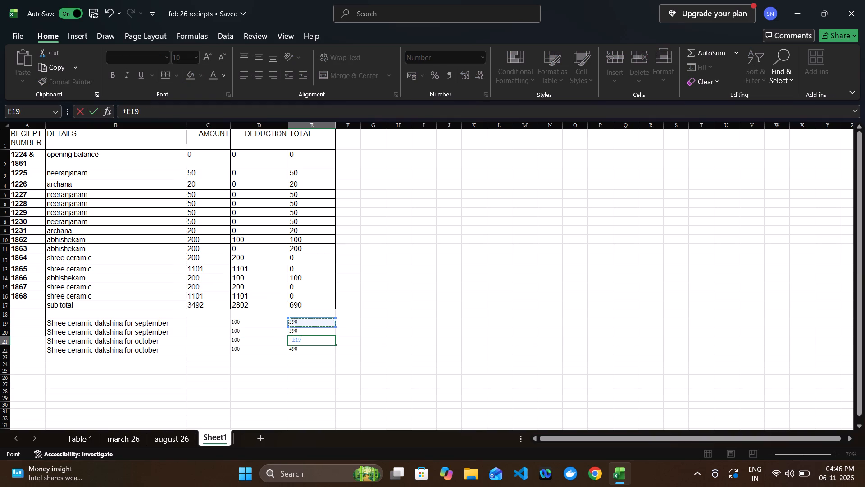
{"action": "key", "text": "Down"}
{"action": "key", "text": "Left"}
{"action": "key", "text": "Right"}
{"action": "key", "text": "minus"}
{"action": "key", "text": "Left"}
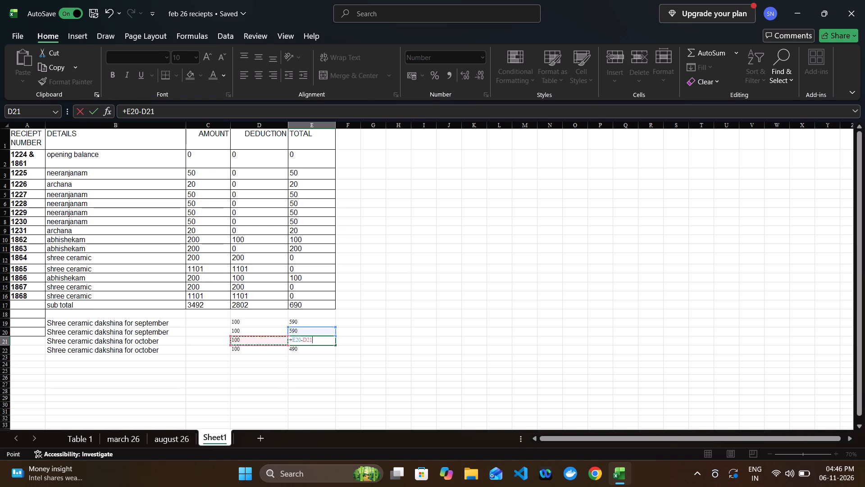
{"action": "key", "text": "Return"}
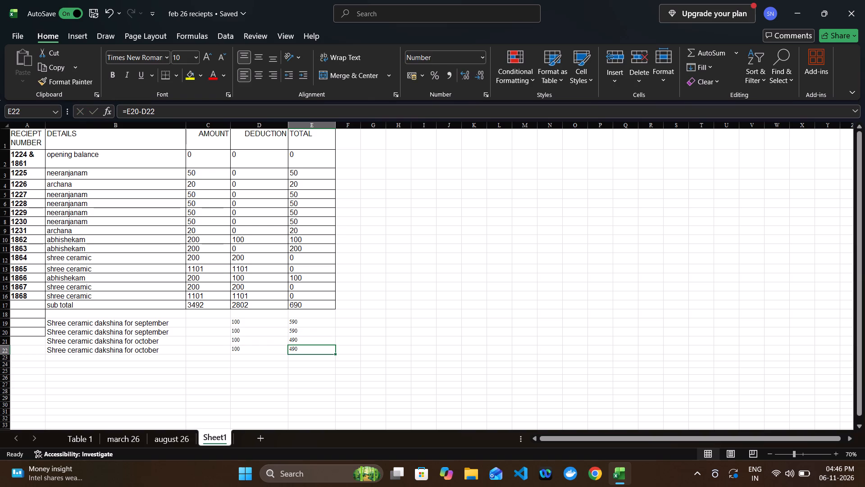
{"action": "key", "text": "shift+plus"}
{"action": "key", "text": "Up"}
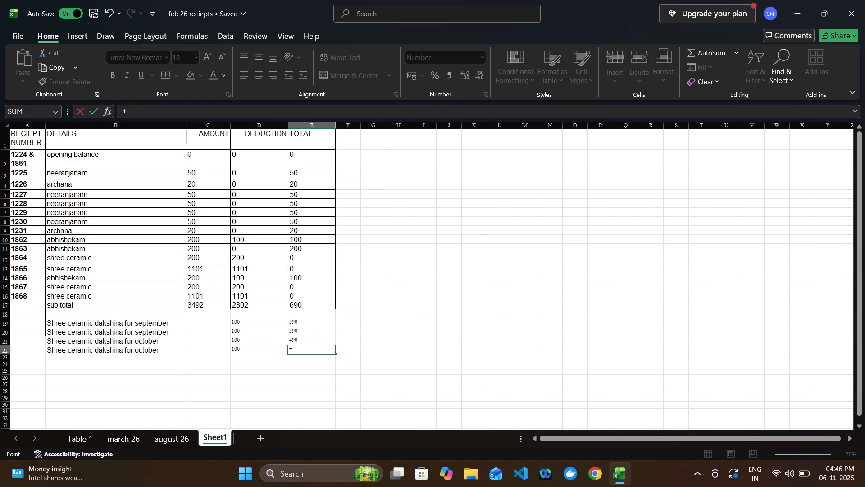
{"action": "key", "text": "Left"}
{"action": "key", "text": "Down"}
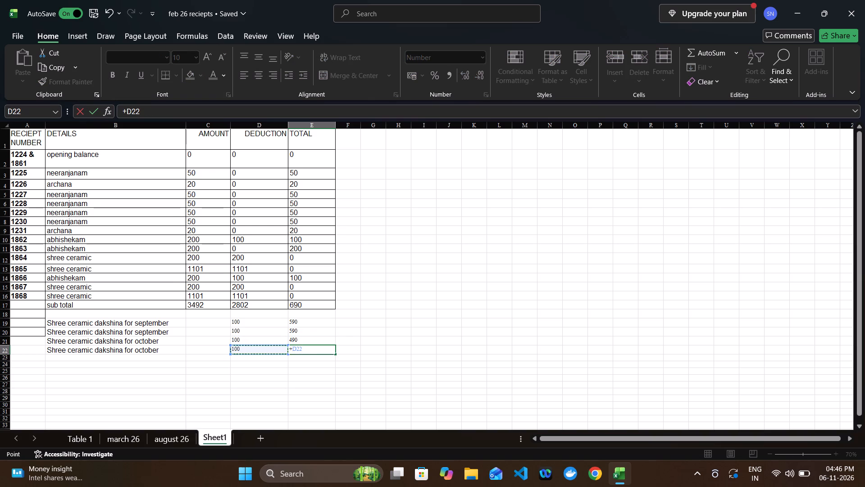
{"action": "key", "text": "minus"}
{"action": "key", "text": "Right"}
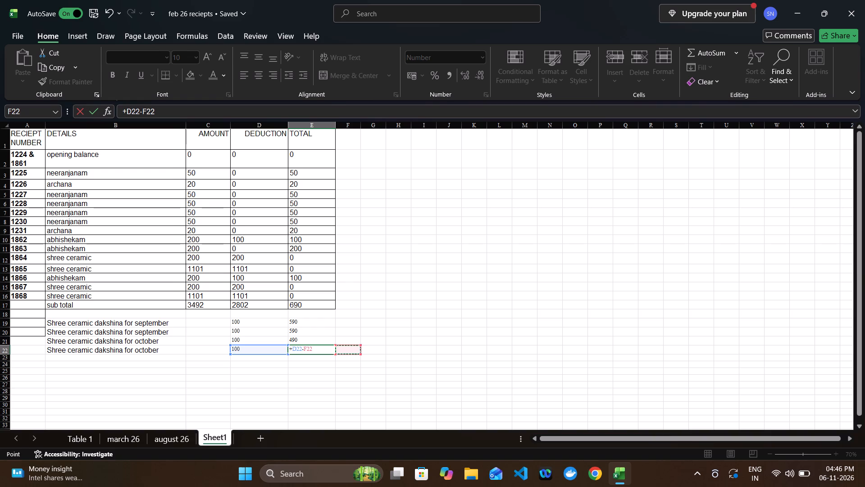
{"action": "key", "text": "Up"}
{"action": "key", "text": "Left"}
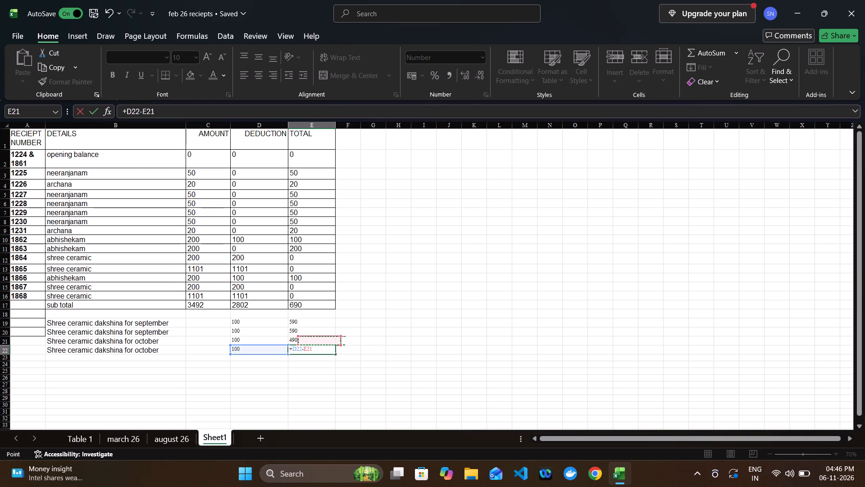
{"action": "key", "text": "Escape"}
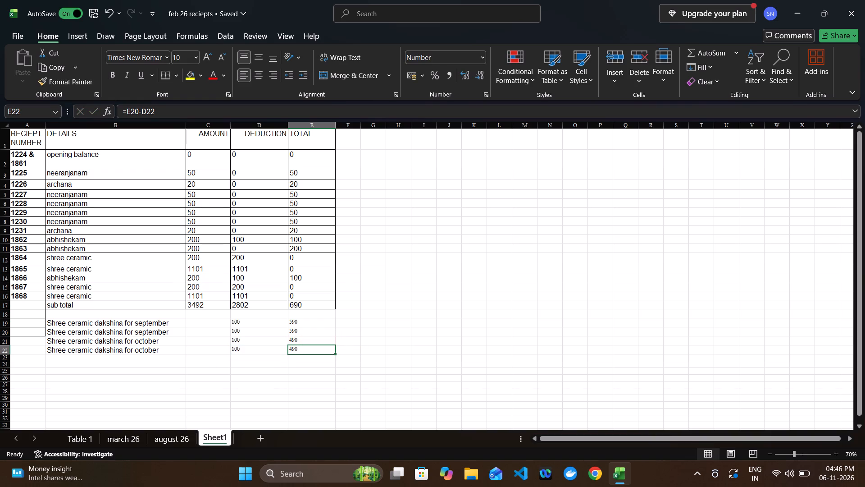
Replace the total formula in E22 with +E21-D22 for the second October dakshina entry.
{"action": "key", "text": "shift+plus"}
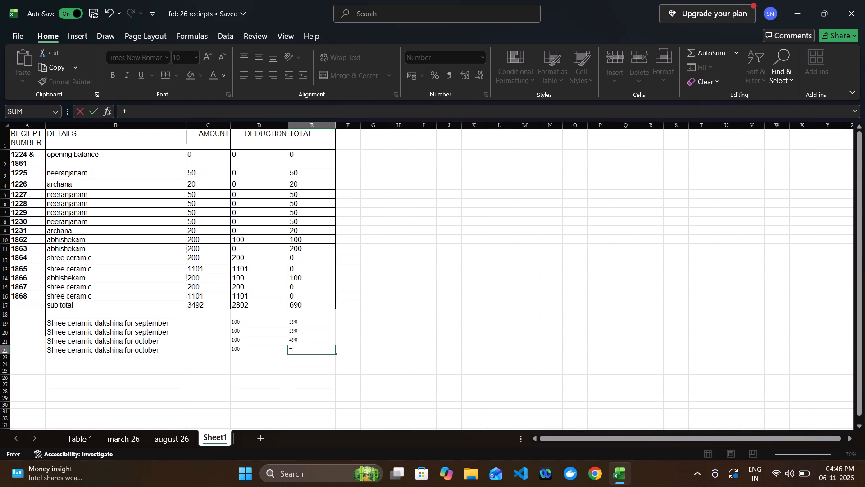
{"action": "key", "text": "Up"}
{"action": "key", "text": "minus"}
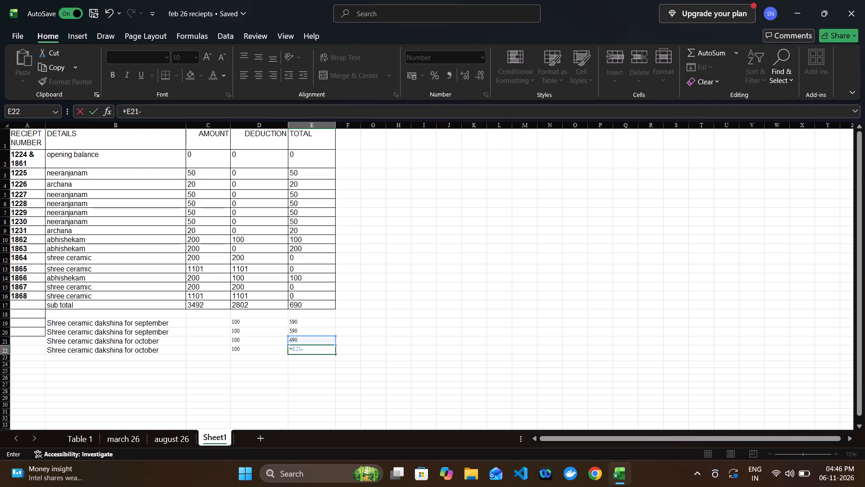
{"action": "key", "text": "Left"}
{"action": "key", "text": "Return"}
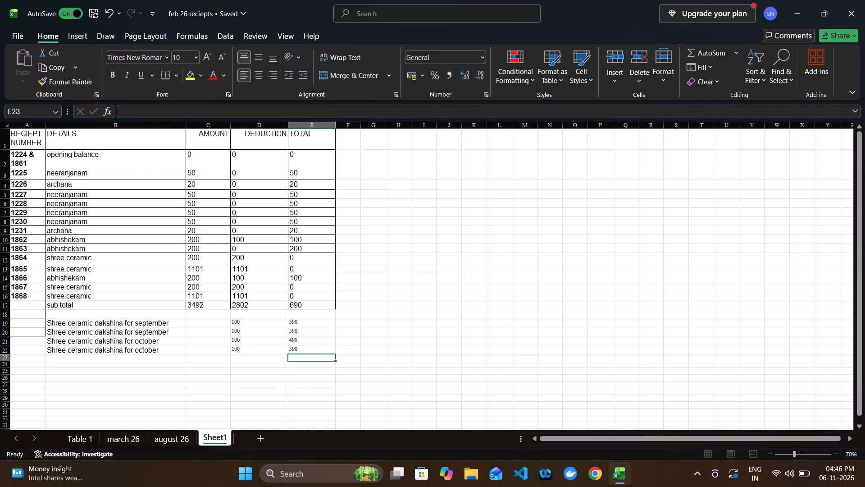
Clear the total formulas of all four dakshina entries in E19 through E22.
{"action": "left_click", "coordinate": [305, 324]}
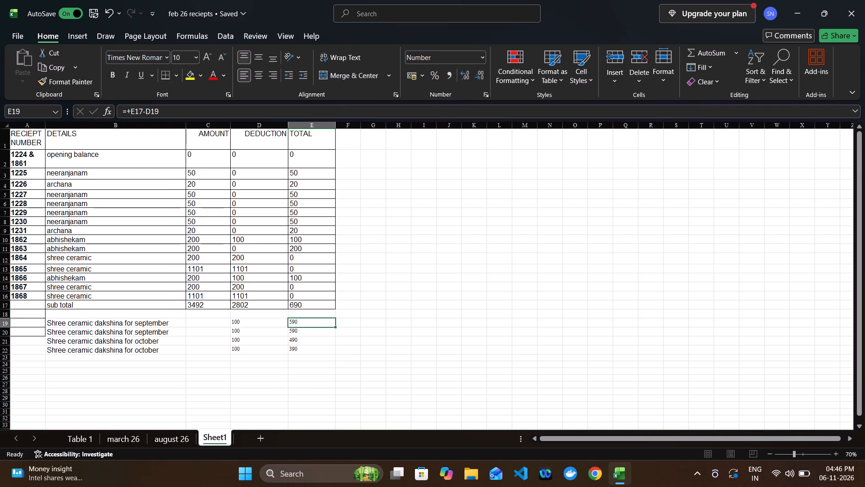
{"action": "left_click", "coordinate": [301, 331]}
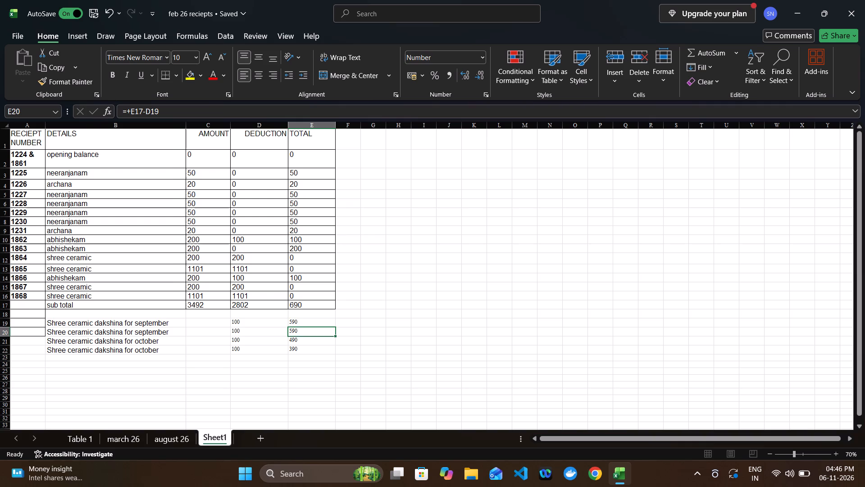
{"action": "left_click", "coordinate": [297, 322]}
{"action": "key", "text": "BackSpace"}
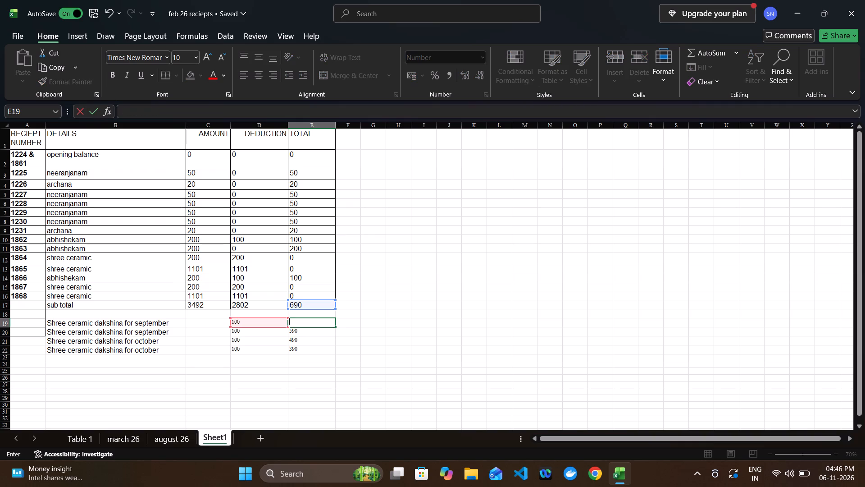
{"action": "key", "text": "Down"}
{"action": "key", "text": "BackSpace"}
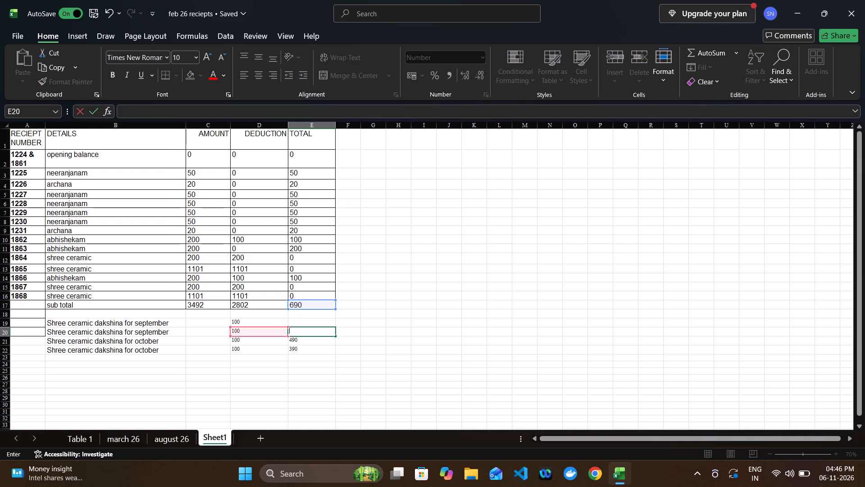
{"action": "key", "text": "Right"}
{"action": "key", "text": "BackSpace"}
{"action": "key", "text": "Down"}
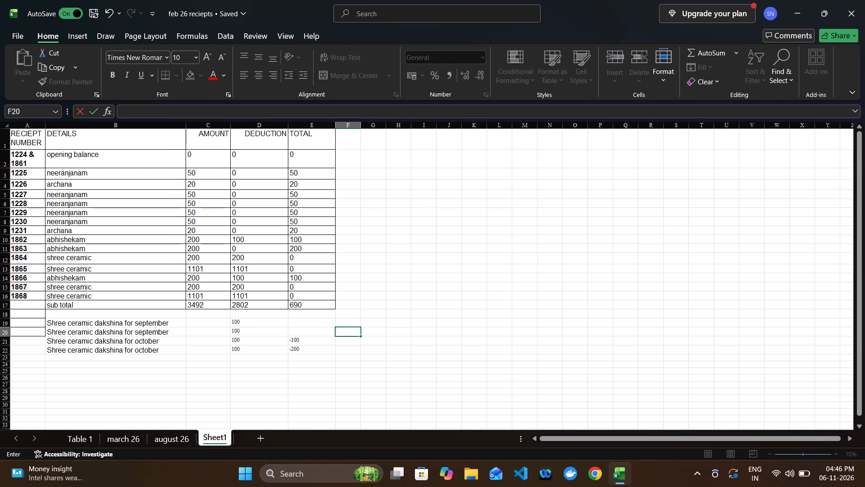
{"action": "key", "text": "Left"}
{"action": "key", "text": "BackSpace"}
{"action": "key", "text": "Down"}
{"action": "key", "text": "Left"}
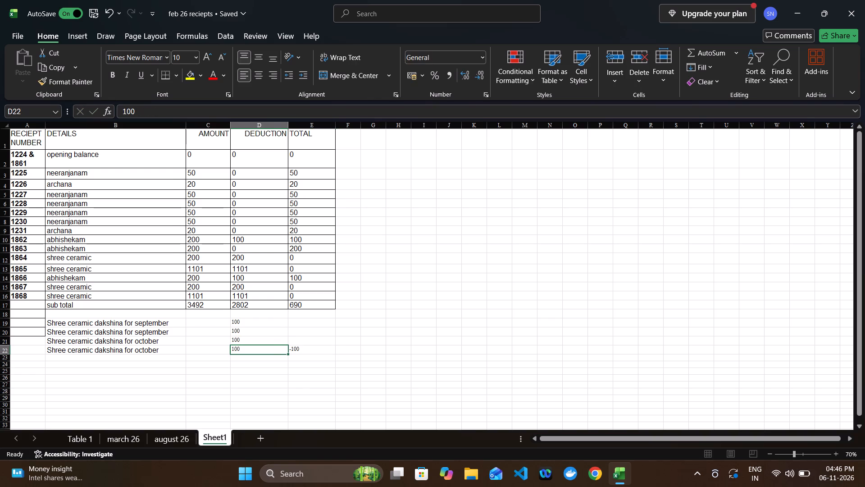
{"action": "key", "text": "Right"}
{"action": "key", "text": "BackSpace"}
{"action": "key", "text": "Down"}
{"action": "key", "text": "Up"}
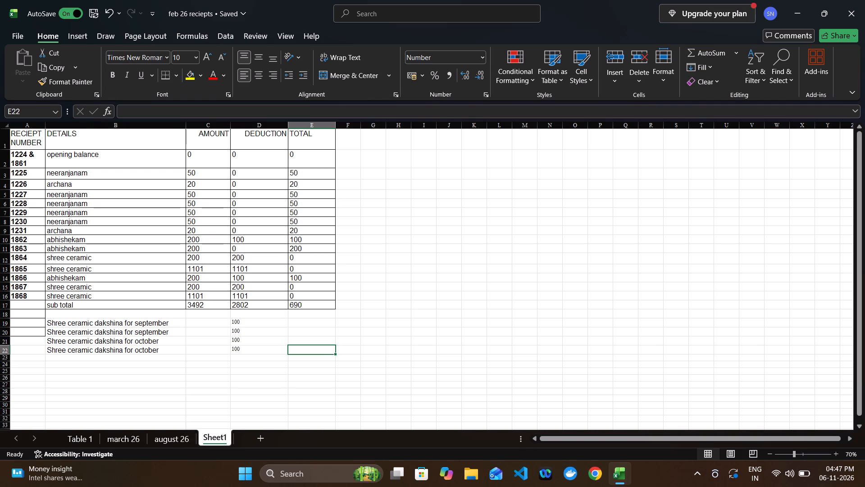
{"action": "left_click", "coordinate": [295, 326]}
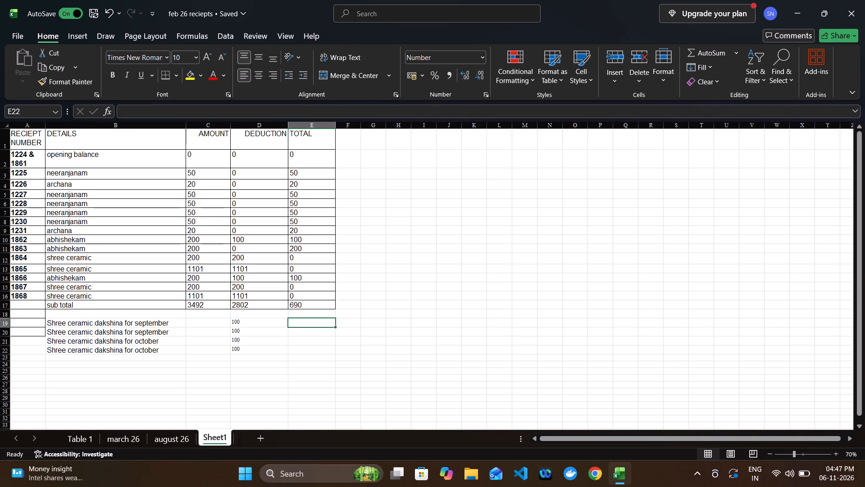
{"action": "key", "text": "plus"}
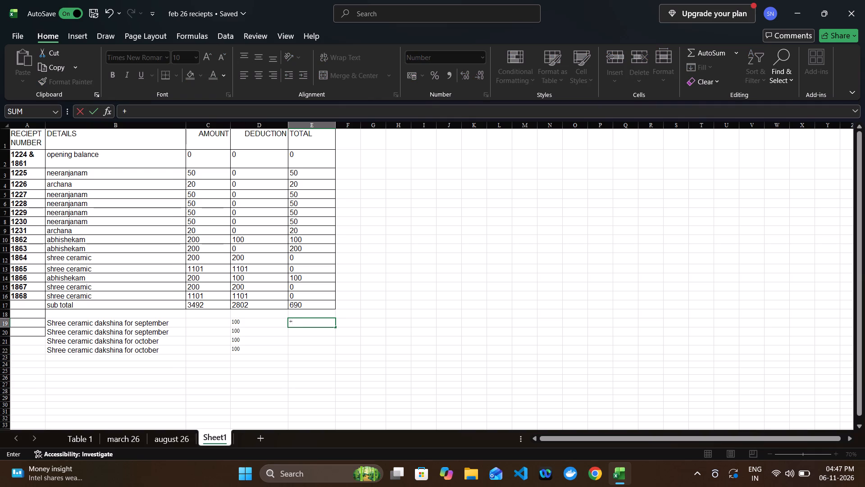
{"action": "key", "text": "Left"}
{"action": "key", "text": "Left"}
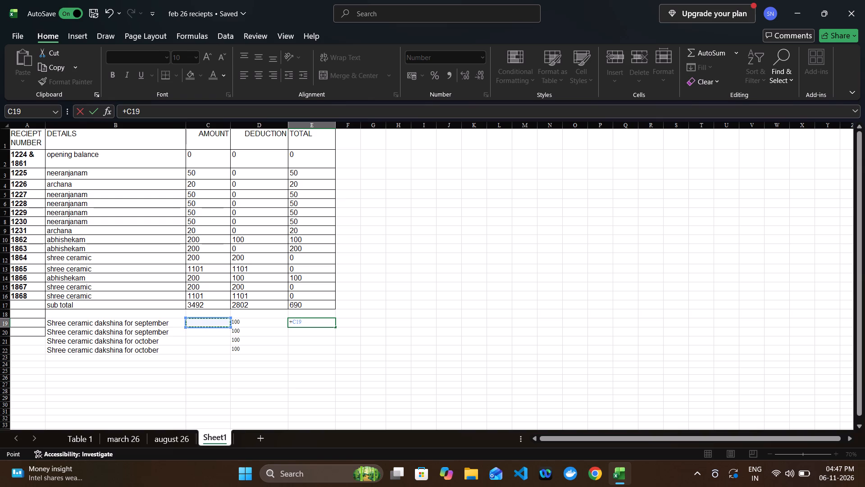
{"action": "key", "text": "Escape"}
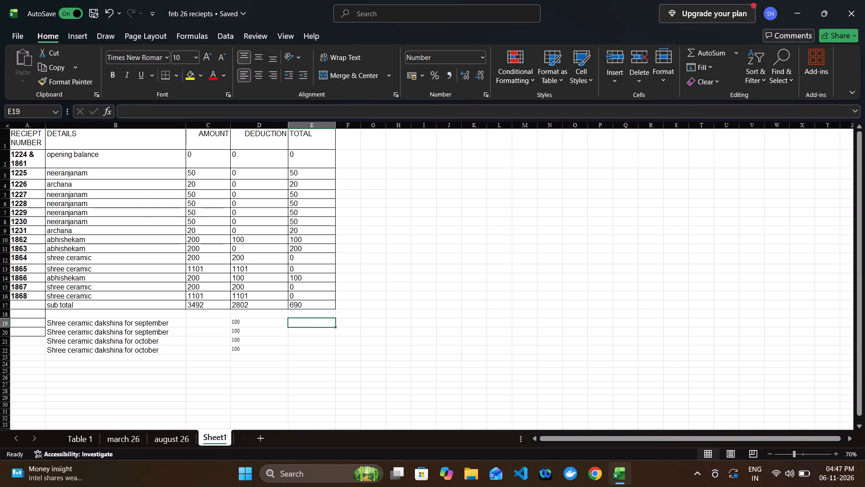
Enter 0 as the amount for all four dakshina entries in C19 through C22.
{"action": "left_click", "coordinate": [199, 326]}
{"action": "key", "text": "0"}
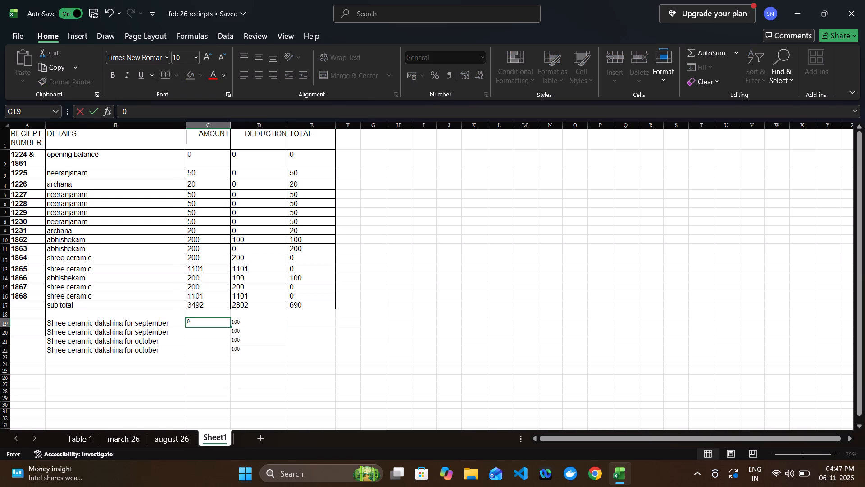
{"action": "key", "text": "Down"}
{"action": "key", "text": "Right"}
{"action": "key", "text": "Left"}
{"action": "key", "text": "0"}
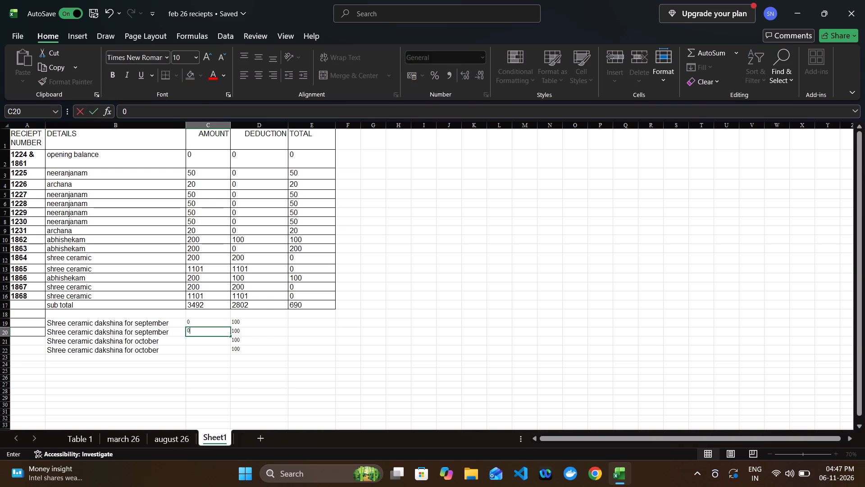
{"action": "key", "text": "Down"}
{"action": "key", "text": "0"}
{"action": "key", "text": "Down"}
{"action": "key", "text": "0"}
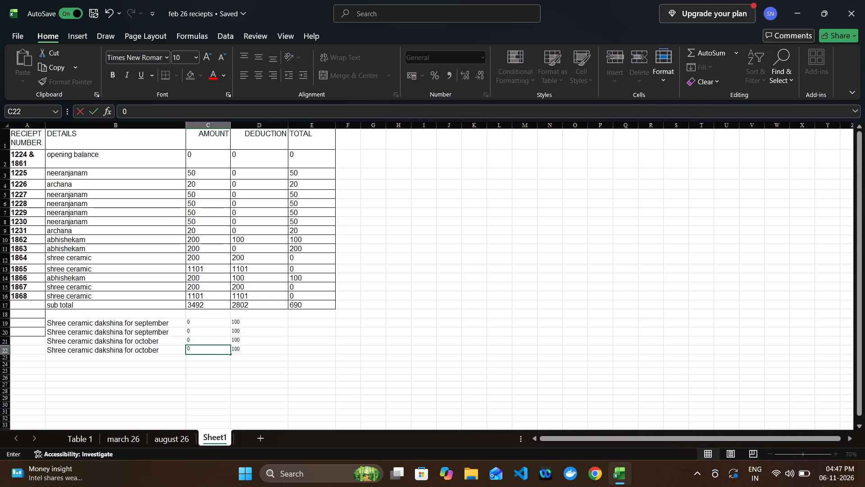
{"action": "key", "text": "Right"}
Enter the total formula +C19-D19 in E19 for the first September dakshina entry.
{"action": "key", "text": "Right"}
{"action": "key", "text": "Left"}
{"action": "key", "text": "Down"}
{"action": "key", "text": "Up"}
{"action": "key", "text": "Right"}
{"action": "key", "text": "Up"}
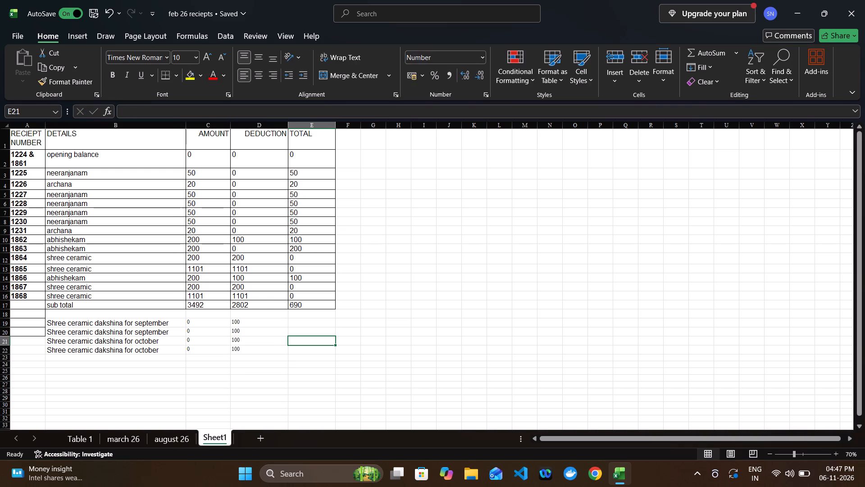
{"action": "key", "text": "Up"}
{"action": "key", "text": "Up"}
{"action": "key", "text": "shift+plus"}
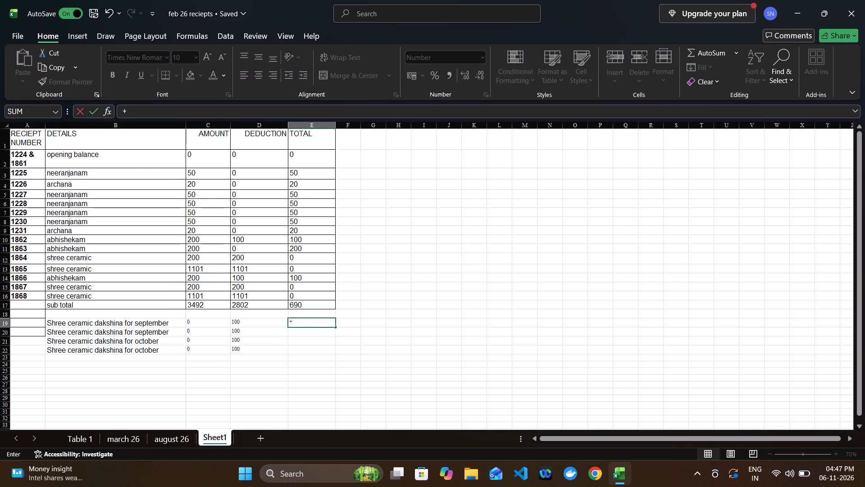
{"action": "key", "text": "Left"}
{"action": "key", "text": "Left"}
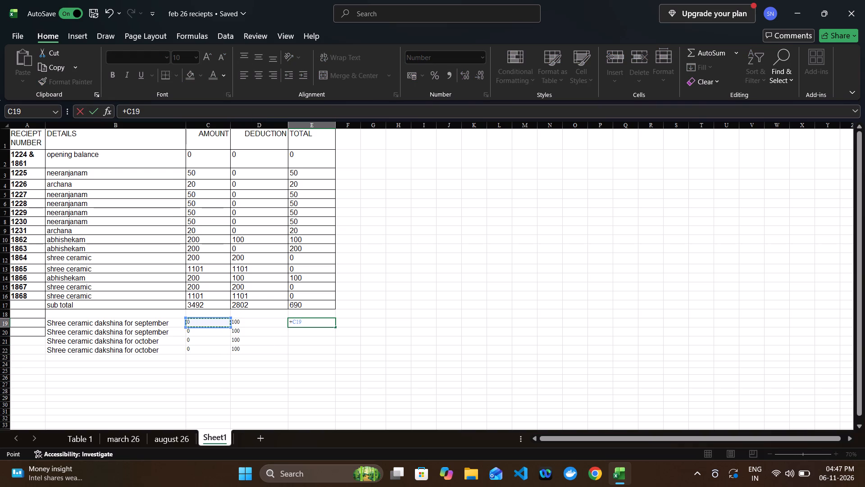
{"action": "key", "text": "minus"}
{"action": "key", "text": "Left"}
{"action": "key", "text": "Return"}
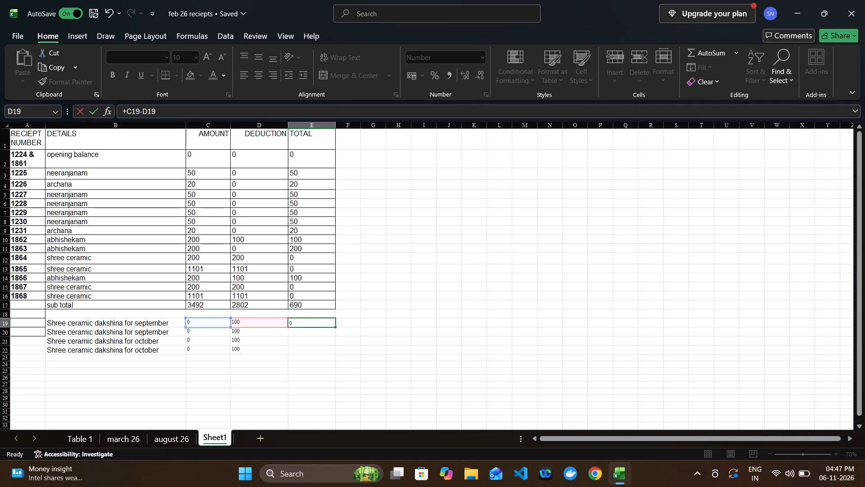
Copy the E19 total formula down to the other dakshina entries through E22.
{"action": "key", "text": "Up"}
{"action": "key", "text": "ctrl+c"}
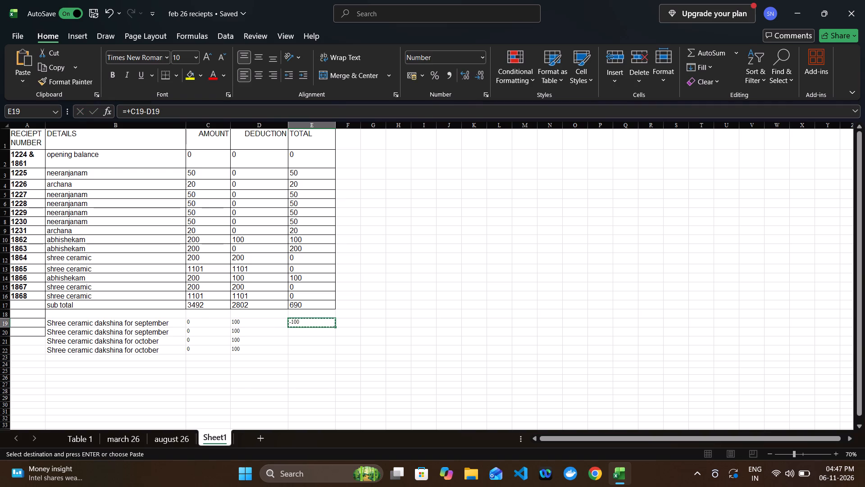
{"action": "key", "text": "shift+Down"}
{"action": "key", "text": "shift+Down"}
{"action": "key", "text": "shift+Down"}
{"action": "key", "text": "ctrl+v"}
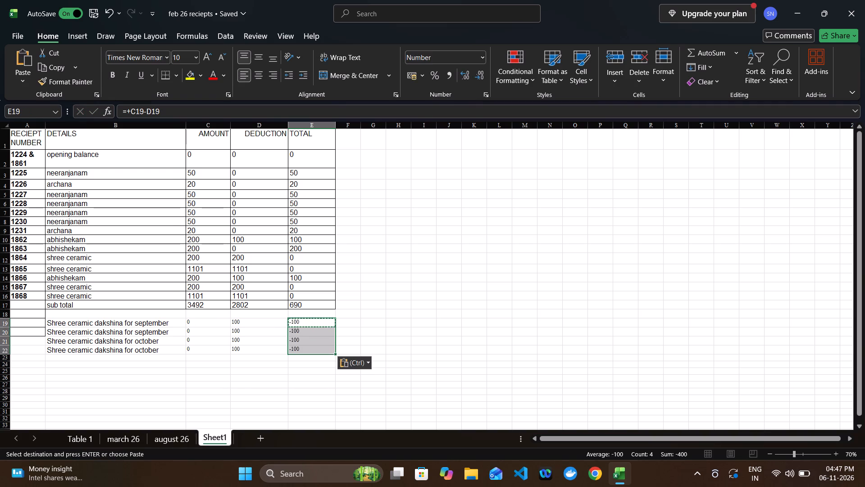
Extend the copied total formula down the TOTAL column through E29.
{"action": "key", "text": "shift+Down"}
{"action": "key", "text": "shift+Down"}
{"action": "key", "text": "shift+Down"}
{"action": "key", "text": "shift+Down"}
{"action": "key", "text": "shift+Down"}
{"action": "key", "text": "shift+Down"}
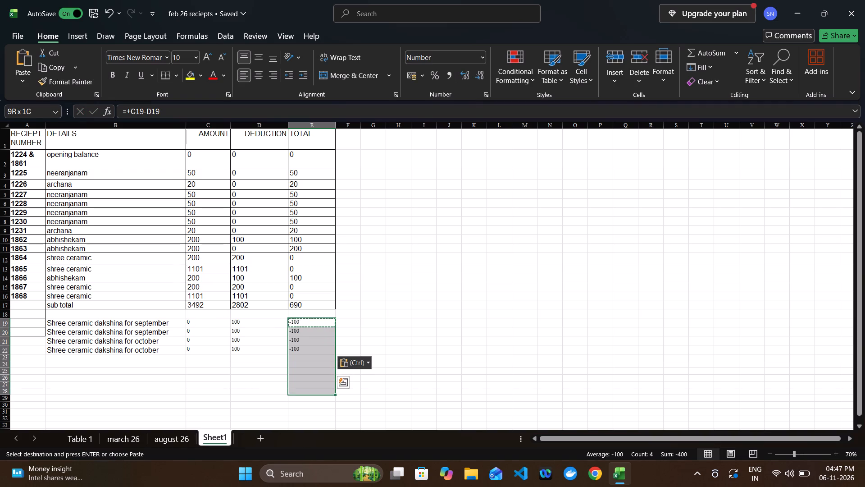
{"action": "key", "text": "shift+Down"}
{"action": "key", "text": "shift+Down"}
{"action": "key", "text": "shift+Down"}
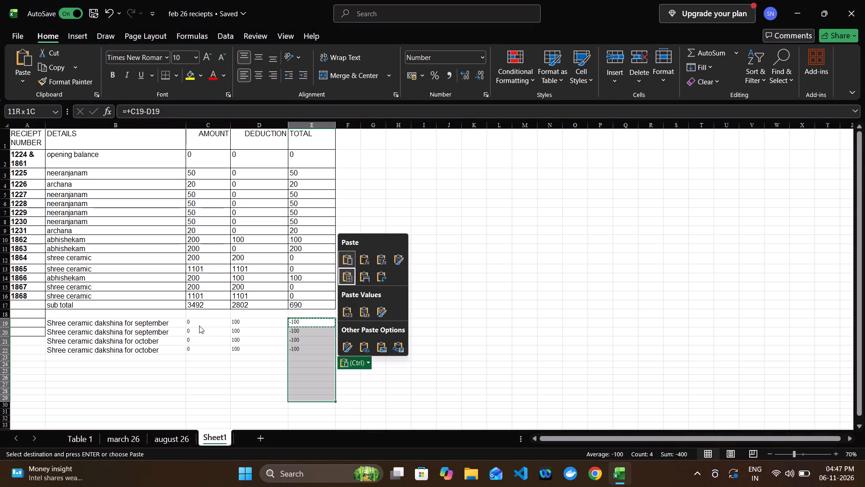
{"action": "key", "text": "ctrl+v"}
{"action": "key", "text": "Escape"}
{"action": "key", "text": "ctrl+v"}
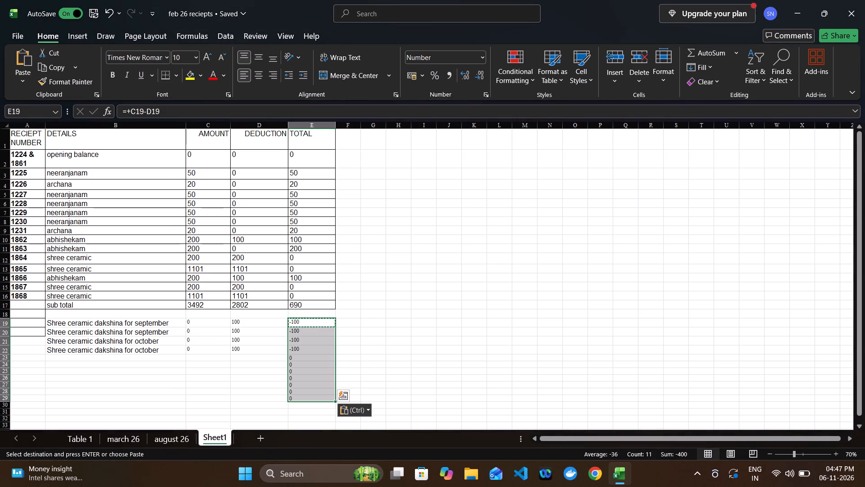
Extend the copied total formula further down the TOTAL column through E40.
{"action": "key", "text": "shift+Down"}
{"action": "key", "text": "shift+Down"}
{"action": "key", "text": "shift+Down"}
{"action": "key", "text": "shift+Down"}
{"action": "key", "text": "shift+Down"}
{"action": "key", "text": "shift+Down"}
{"action": "key", "text": "shift+Down"}
{"action": "key", "text": "shift+Down"}
{"action": "key", "text": "shift+Down"}
{"action": "key", "text": "shift+Down"}
{"action": "key", "text": "shift+Down"}
{"action": "key", "text": "shift+Down"}
{"action": "key", "text": "shift+Down"}
{"action": "key", "text": "shift+Down"}
{"action": "key", "text": "shift+Down"}
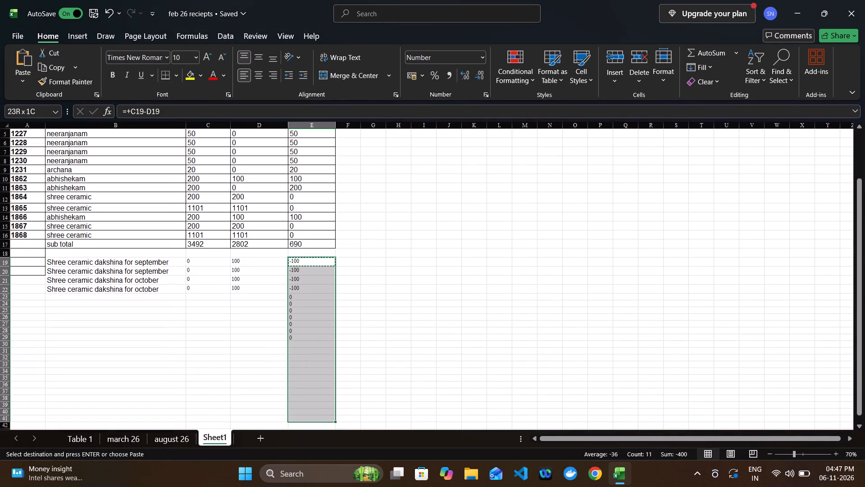
{"action": "key", "text": "shift+Up"}
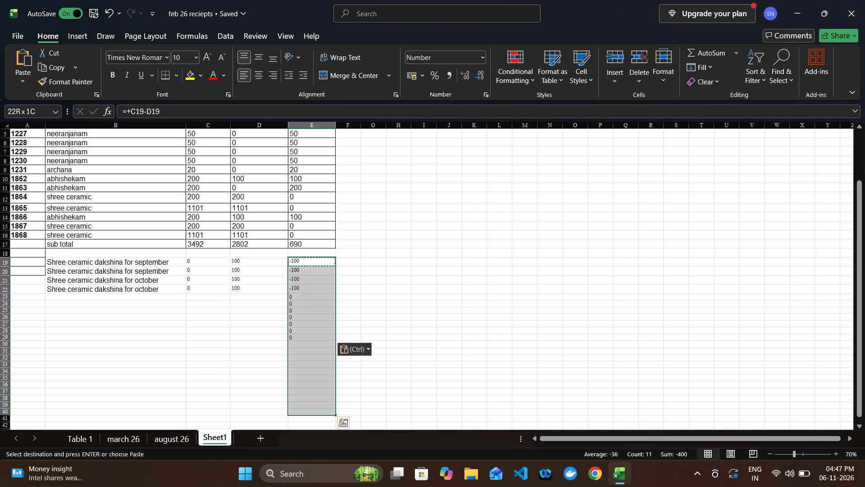
{"action": "key", "text": "ctrl+v"}
{"action": "left_click", "coordinate": [249, 324]}
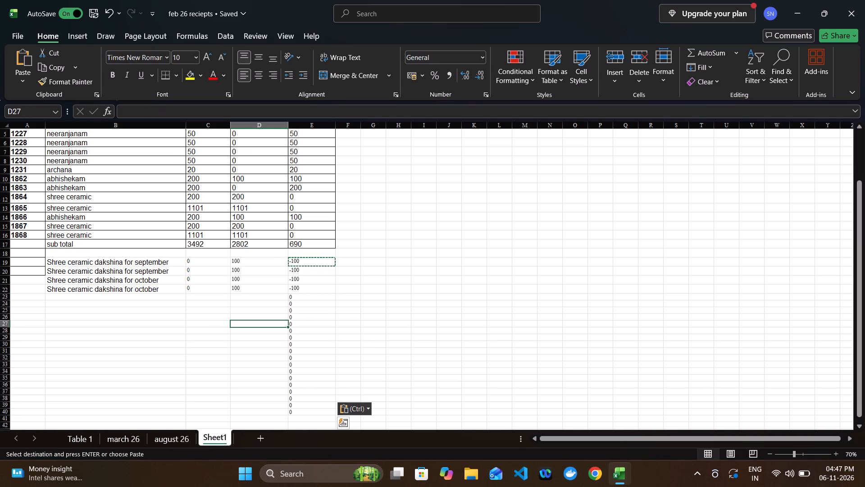
{"action": "key", "text": "Escape"}
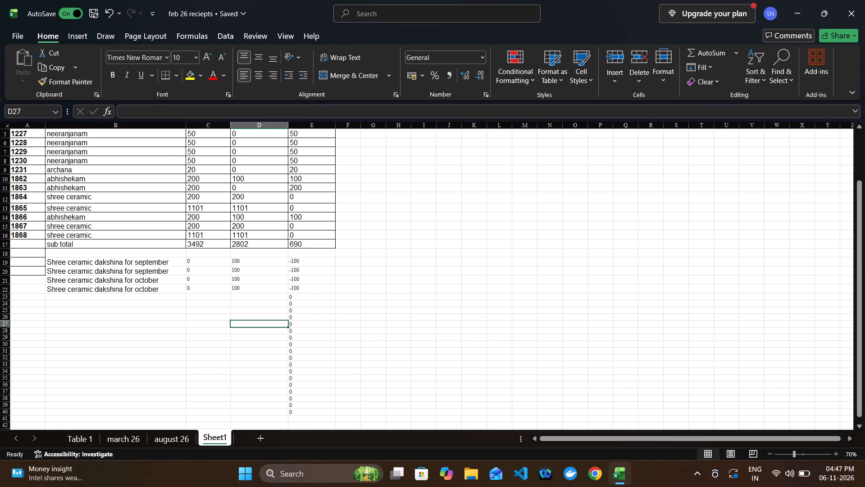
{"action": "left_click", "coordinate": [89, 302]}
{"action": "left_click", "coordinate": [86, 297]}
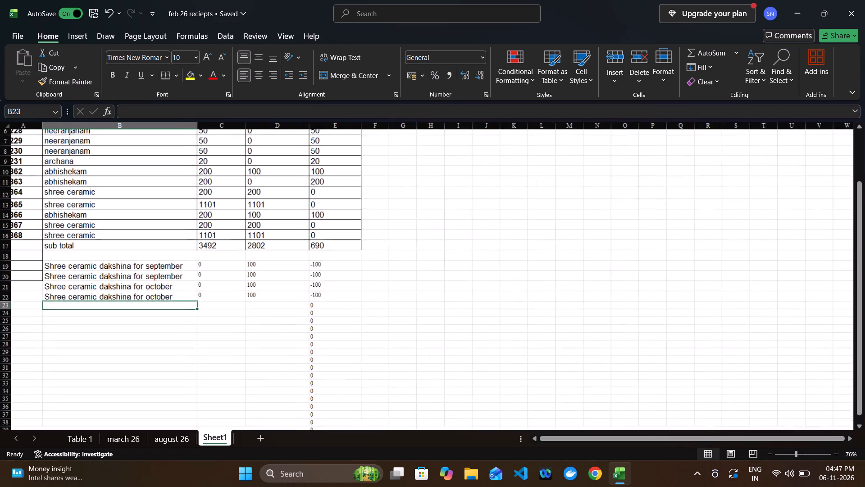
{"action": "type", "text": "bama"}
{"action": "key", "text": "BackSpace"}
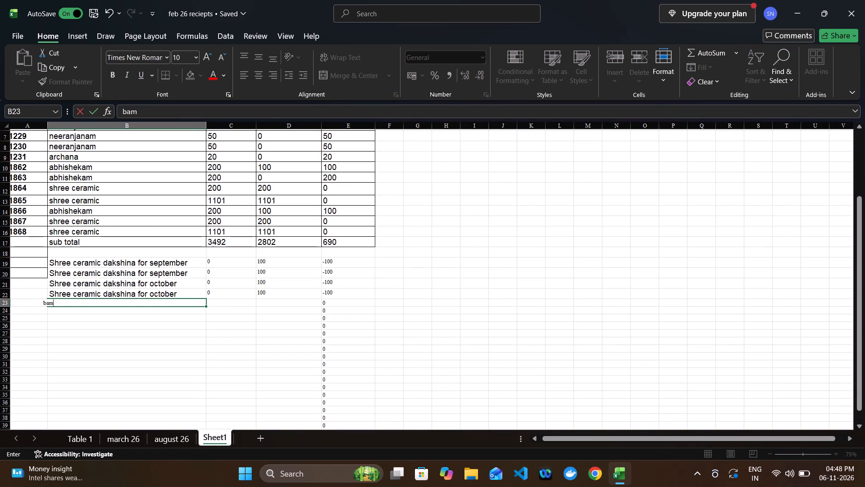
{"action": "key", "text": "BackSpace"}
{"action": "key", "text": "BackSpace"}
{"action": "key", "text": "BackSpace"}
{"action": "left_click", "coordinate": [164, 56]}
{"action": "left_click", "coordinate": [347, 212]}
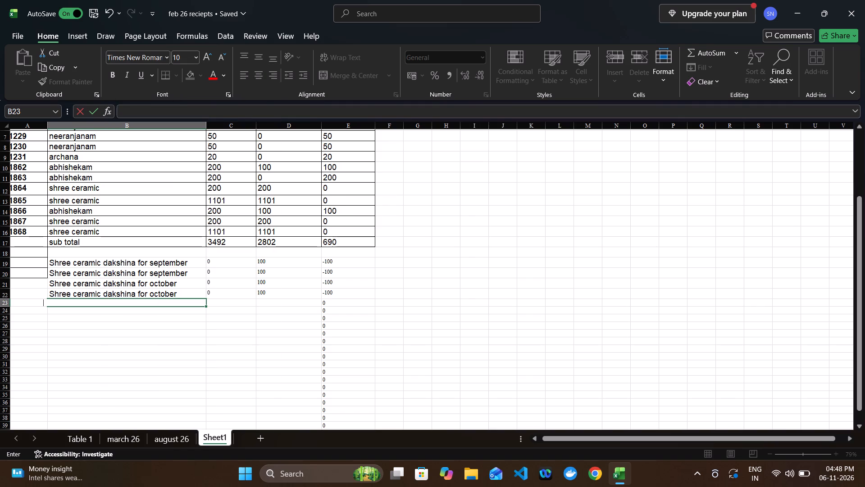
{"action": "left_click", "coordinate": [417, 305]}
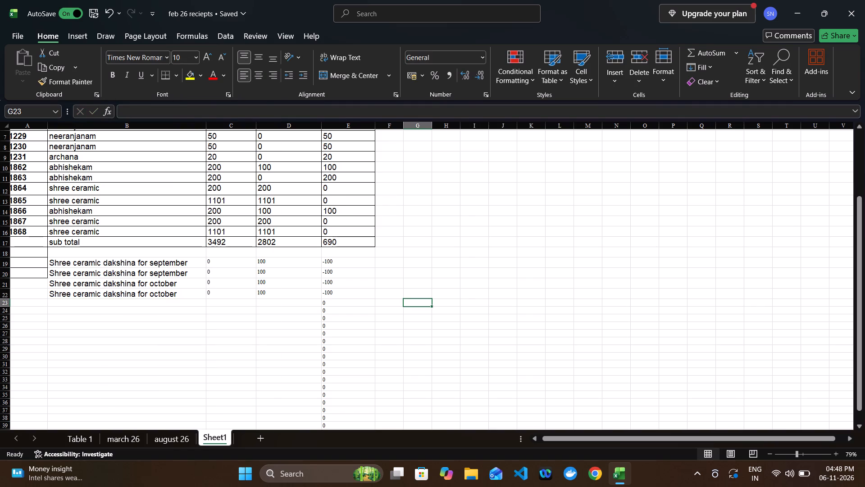
Format the whole DETAILS column in Arial at size 14.
{"action": "left_click", "coordinate": [127, 125]}
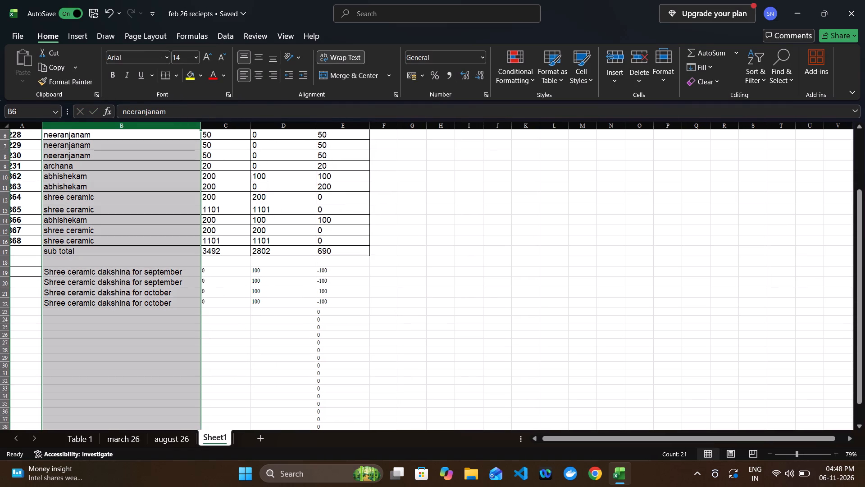
{"action": "left_click", "coordinate": [165, 51]}
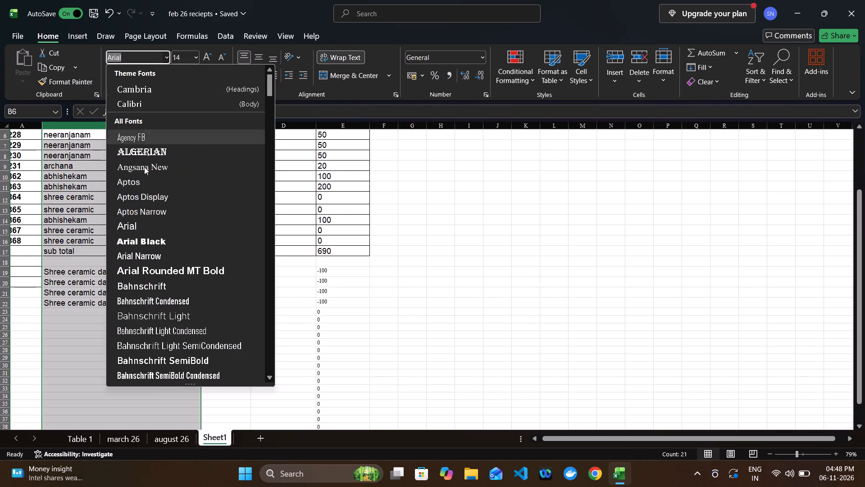
{"action": "left_click", "coordinate": [141, 231]}
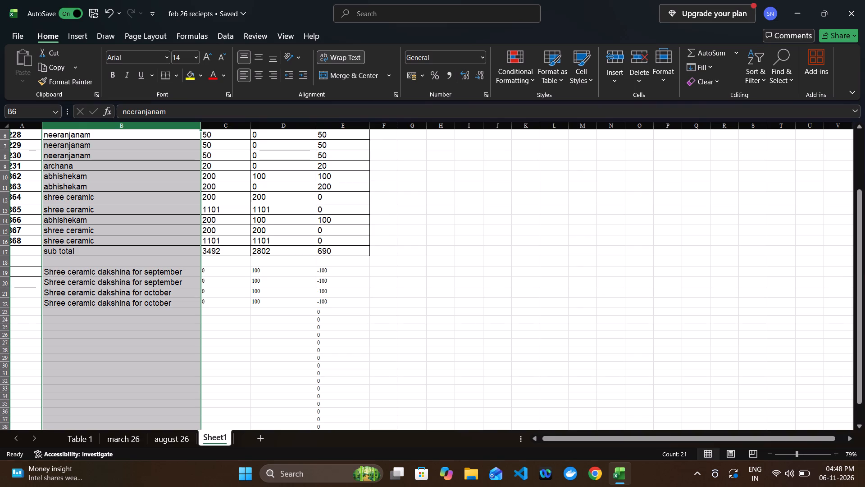
{"action": "left_click", "coordinate": [194, 60]}
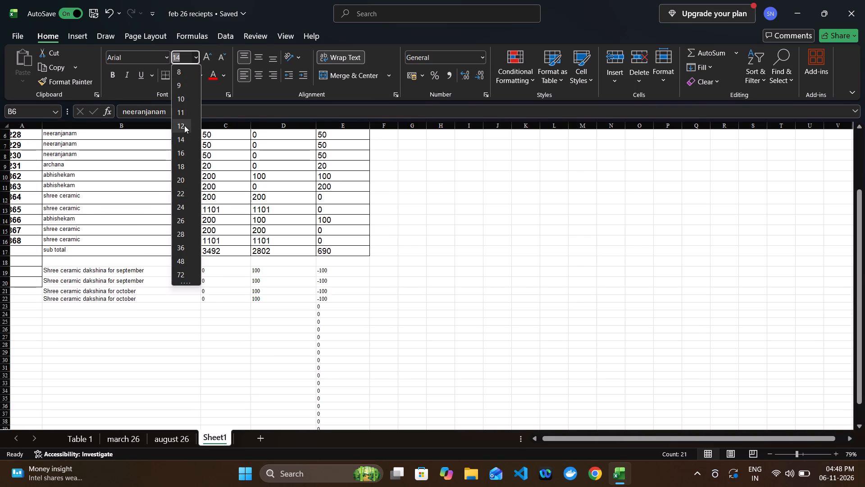
{"action": "left_click", "coordinate": [181, 138]}
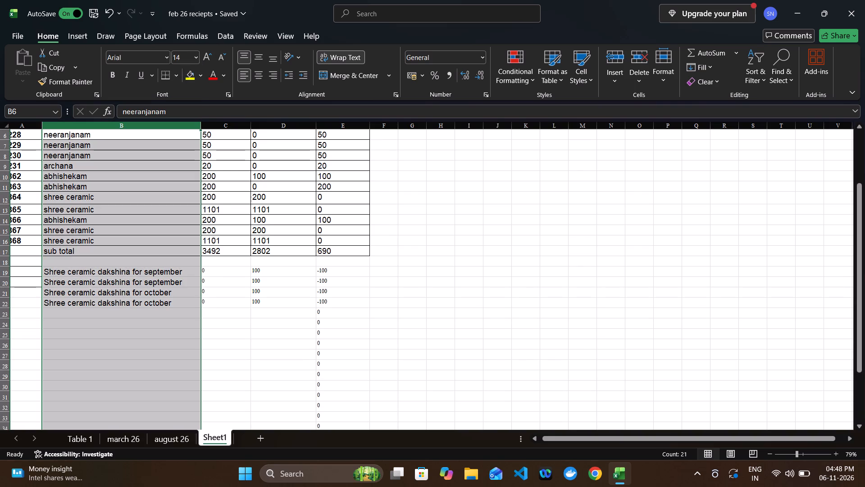
Enter a "banana for september" row in B23 with 750 in column D.
{"action": "left_click", "coordinate": [96, 327]}
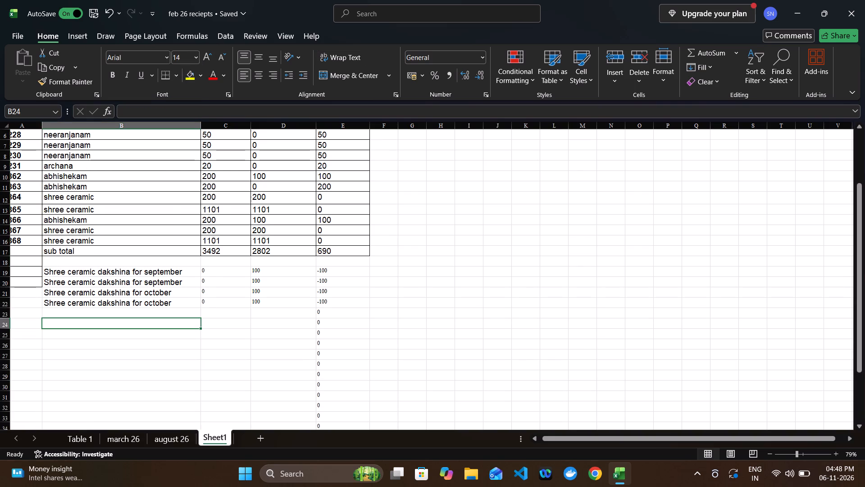
{"action": "key", "text": "Up"}
{"action": "type", "text": "bana"}
{"action": "key", "text": "space"}
{"action": "key", "text": "BackSpace"}
{"action": "type", "text": "na"}
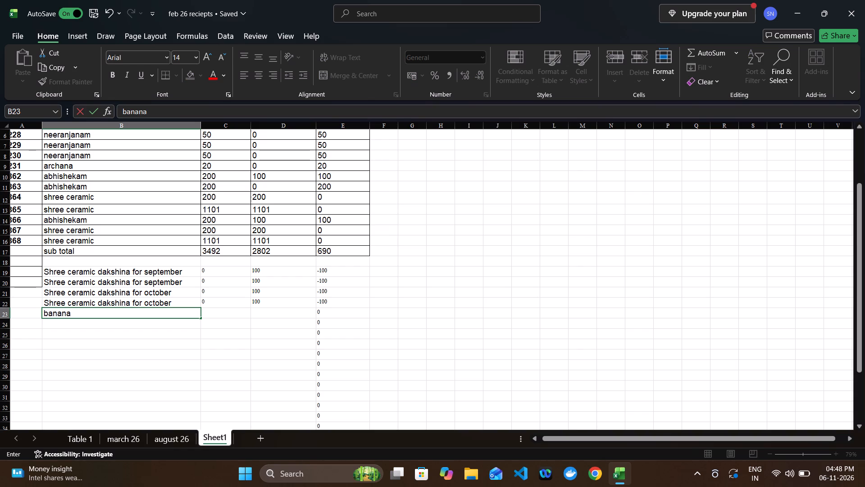
{"action": "key", "text": "space"}
{"action": "type", "text": "for september"}
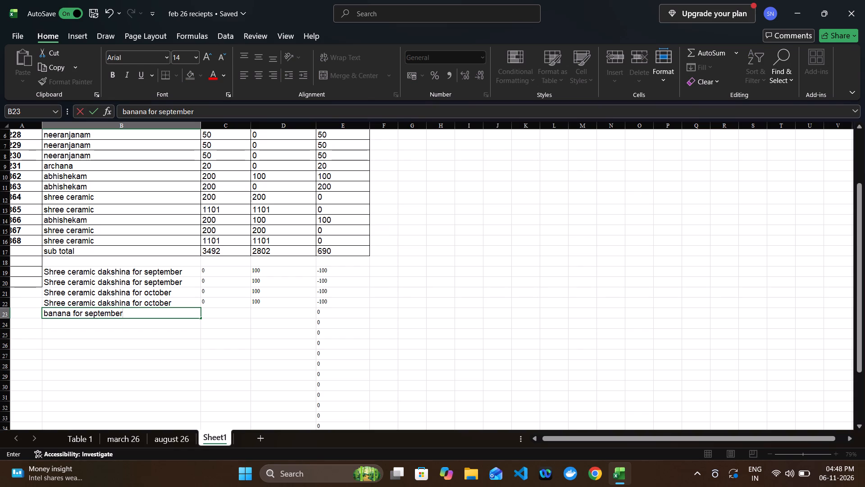
{"action": "key", "text": "Tab"}
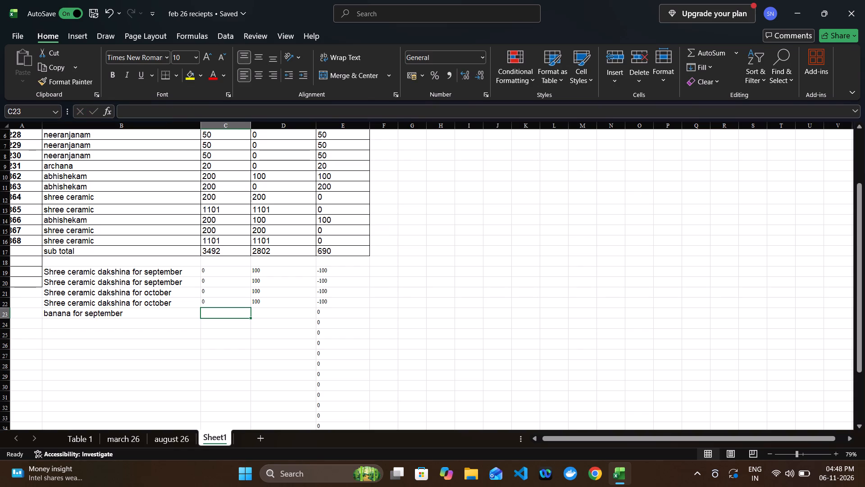
{"action": "key", "text": "Tab"}
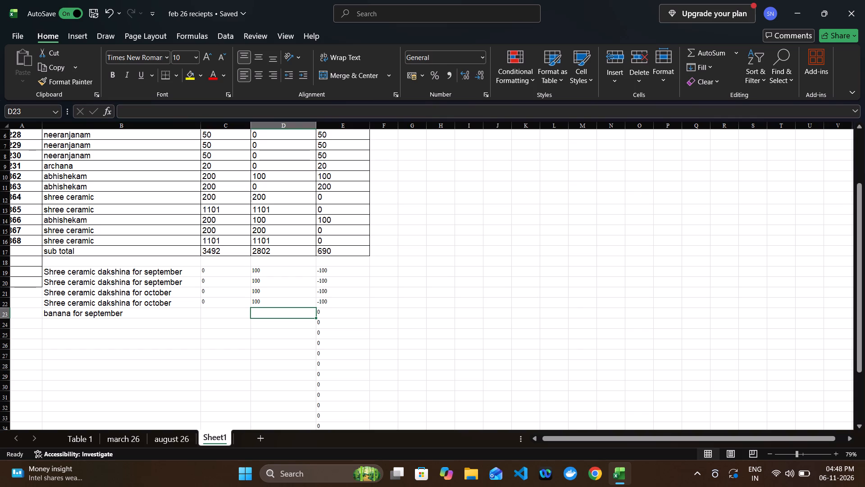
{"action": "type", "text": "750"}
{"action": "key", "text": "Tab"}
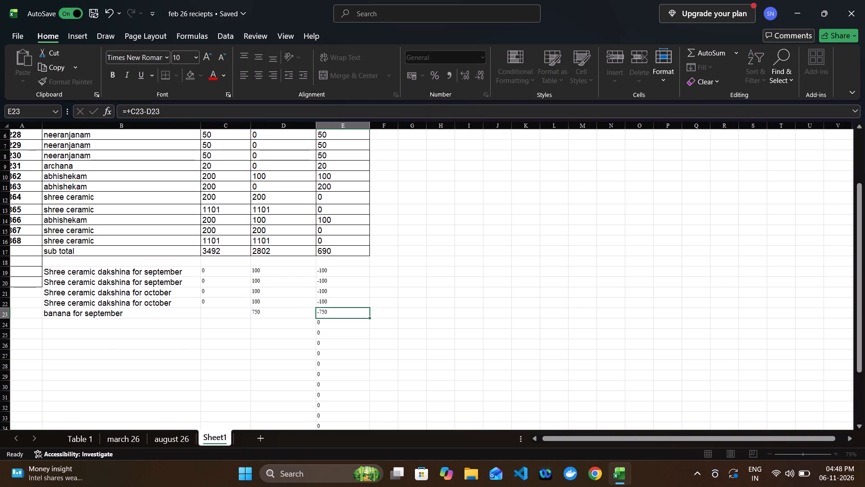
Add a "banana for october" row in B24 with 750 in column D.
{"action": "key", "text": "Down"}
{"action": "key", "text": "Left"}
{"action": "key", "text": "Left"}
{"action": "key", "text": "Left"}
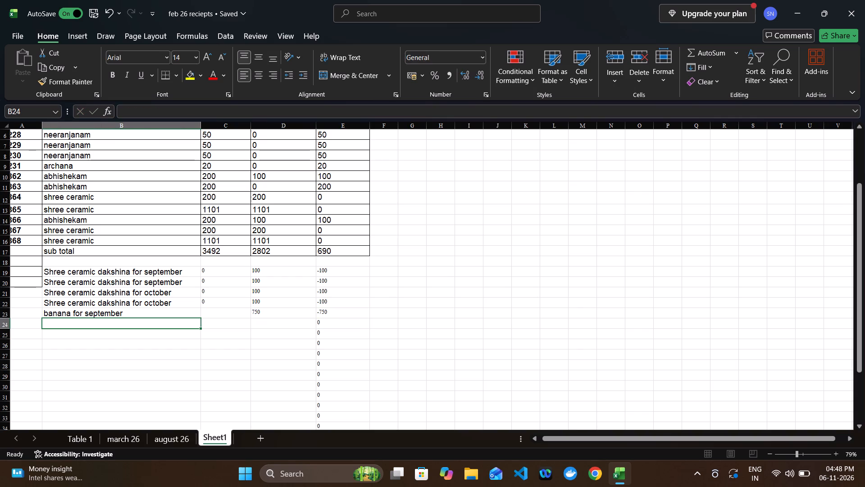
{"action": "key", "text": "Up"}
{"action": "key", "text": "Down"}
{"action": "type", "text": "bana"}
{"action": "key", "text": "space"}
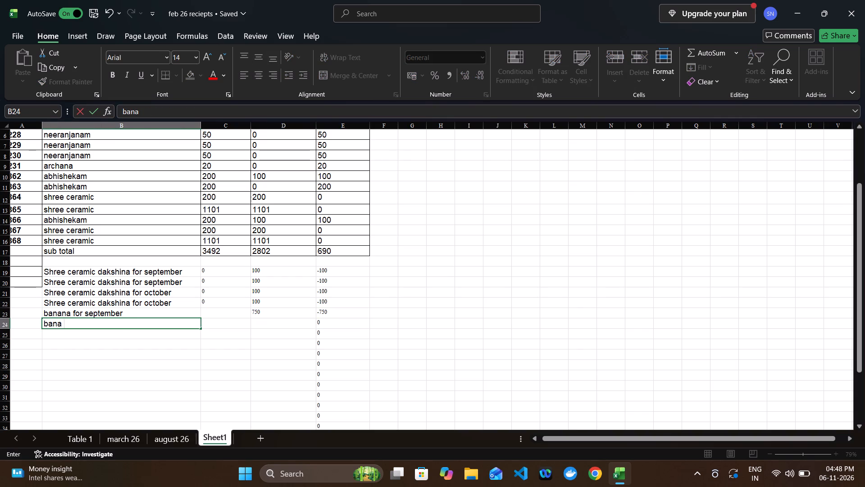
{"action": "key", "text": "BackSpace"}
{"action": "key", "text": "a"}
{"action": "key", "text": "BackSpace"}
{"action": "type", "text": "na for ov"}
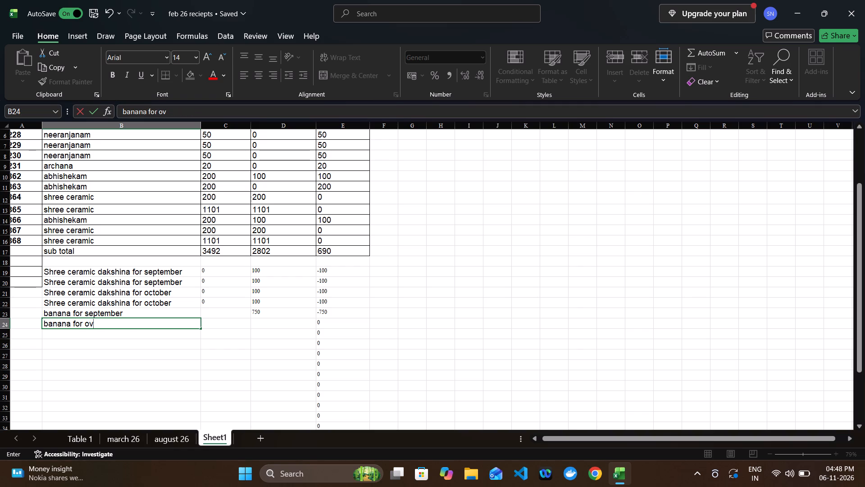
{"action": "key", "text": "BackSpace"}
{"action": "type", "text": "ctober"}
{"action": "key", "text": "Tab"}
{"action": "key", "text": "Tab"}
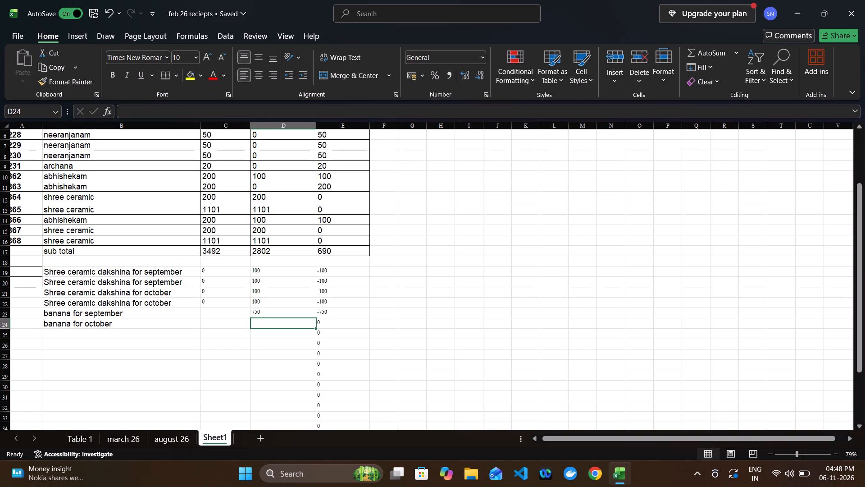
{"action": "type", "text": "750"}
{"action": "key", "text": "Down"}
Enter 0 in column C for both banana rows, C23 and C24.
{"action": "key", "text": "Left"}
{"action": "key", "text": "Up"}
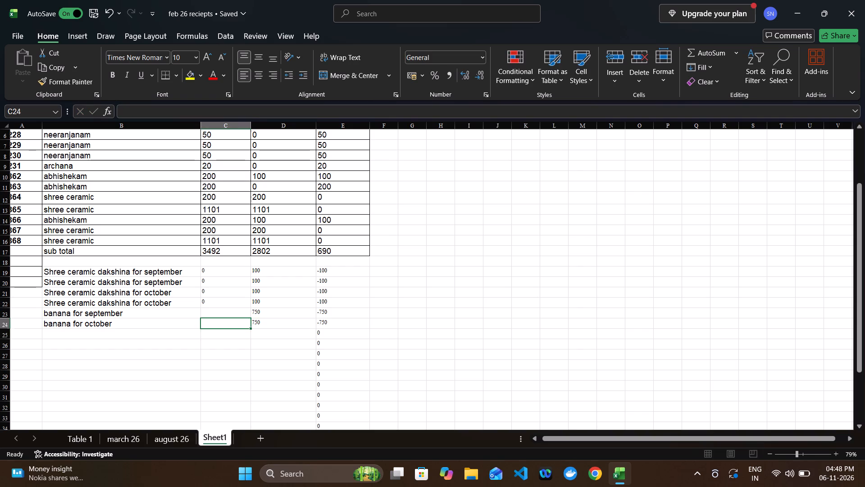
{"action": "key", "text": "Up"}
{"action": "key", "text": "0"}
{"action": "key", "text": "Down"}
{"action": "key", "text": "0"}
{"action": "key", "text": "Down"}
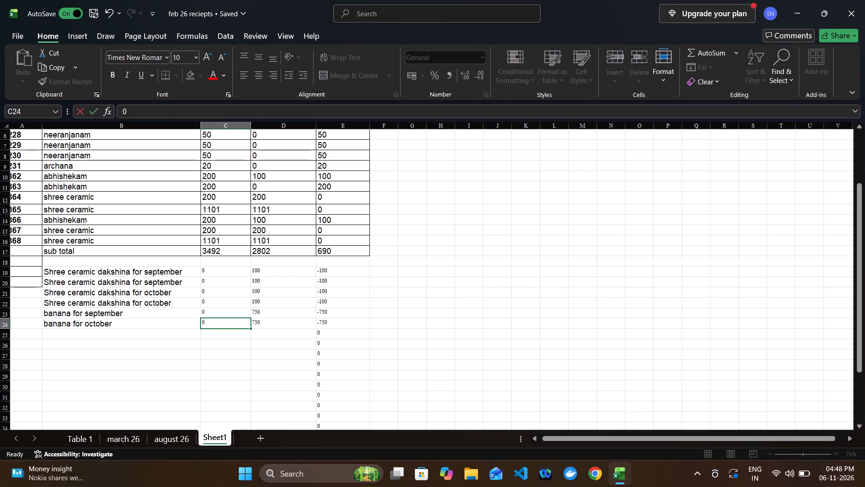
Add an "induction vessel repair" row in B25 with 0 in column C and 200 in column D.
{"action": "key", "text": "Left"}
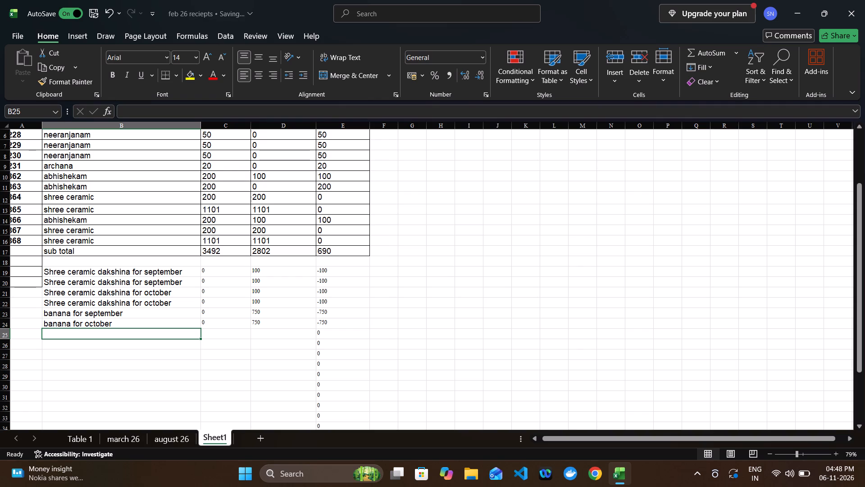
{"action": "type", "text": "induction"}
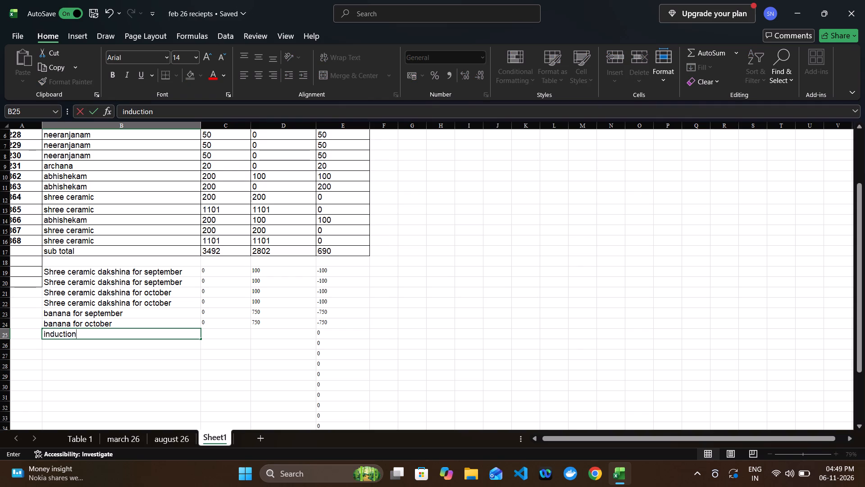
{"action": "key", "text": "space"}
{"action": "type", "text": "vessel"}
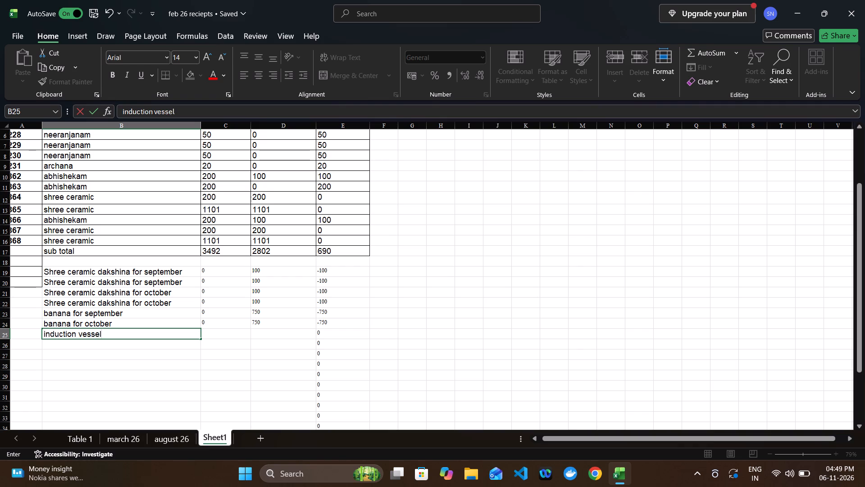
{"action": "key", "text": "Tab"}
{"action": "key", "text": "Left"}
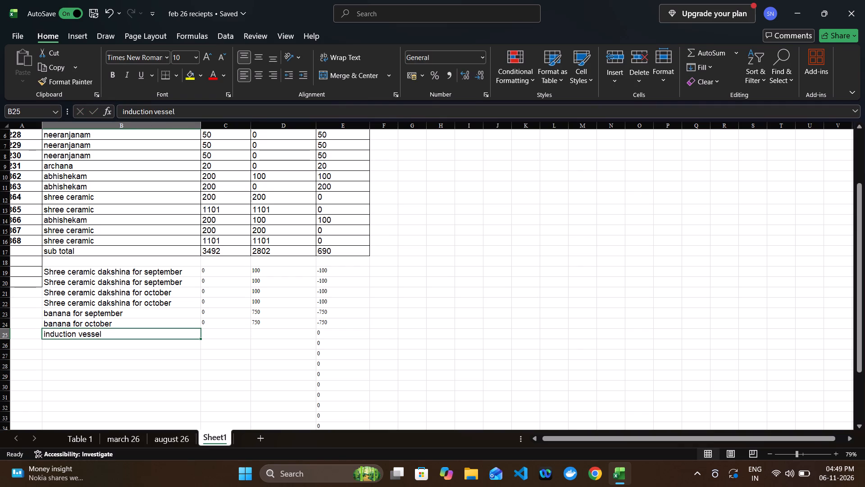
{"action": "left_click", "coordinate": [209, 115]}
{"action": "key", "text": "space"}
{"action": "type", "text": "repair"}
{"action": "key", "text": "Tab"}
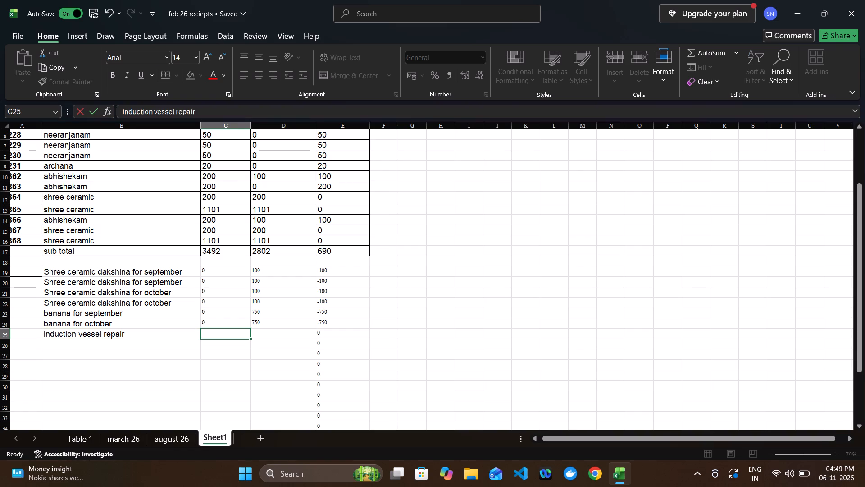
{"action": "key", "text": "Tab"}
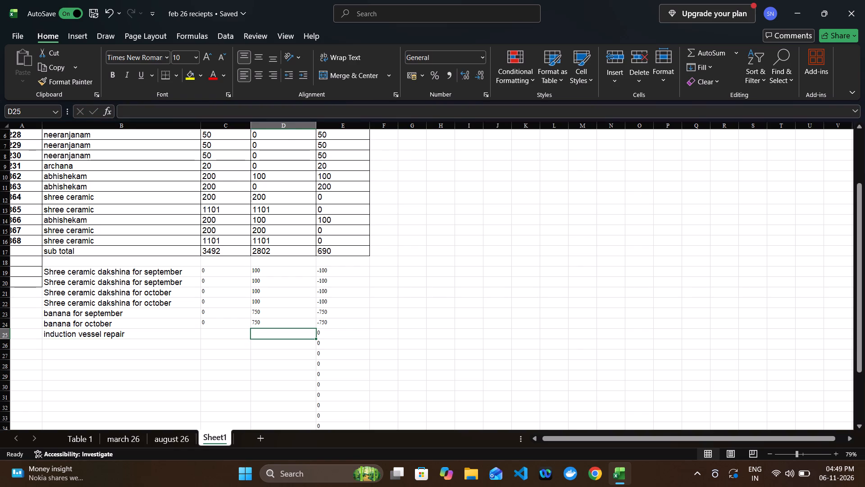
{"action": "type", "text": "200"}
{"action": "key", "text": "Left"}
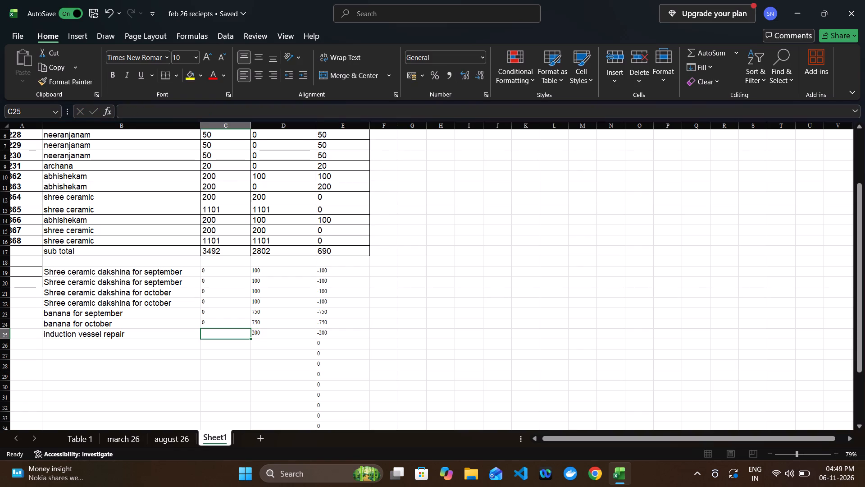
{"action": "key", "text": "0"}
{"action": "key", "text": "Down"}
{"action": "key", "text": "Left"}
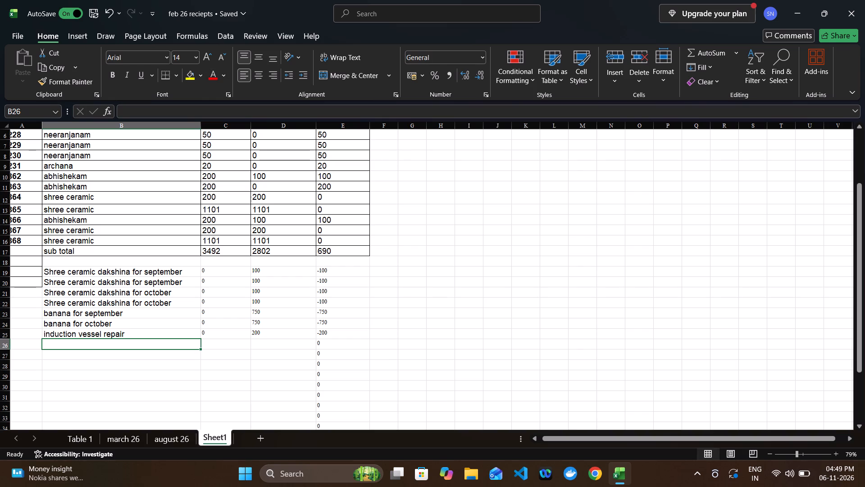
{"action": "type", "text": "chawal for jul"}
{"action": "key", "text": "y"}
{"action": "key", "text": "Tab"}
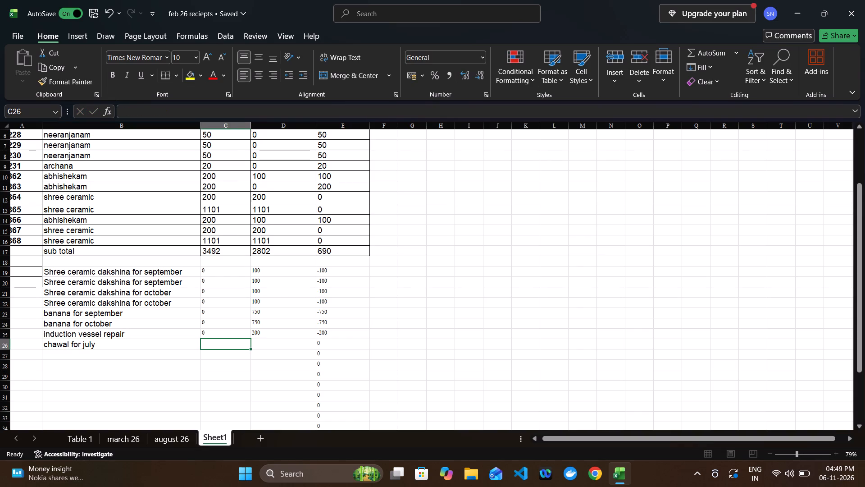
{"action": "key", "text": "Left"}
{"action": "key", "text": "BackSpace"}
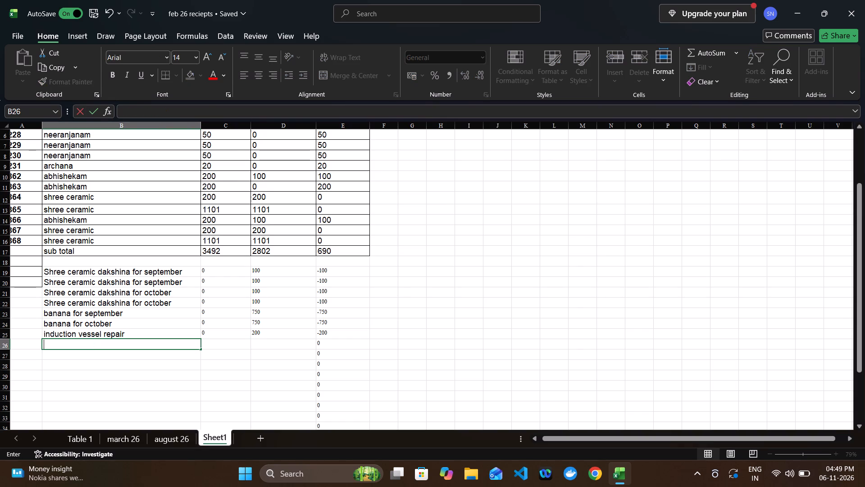
Enter a "chawal for september" row in B26 with 0 in column C and 80 in column D.
{"action": "type", "text": "chawal for september"}
{"action": "key", "text": "Tab"}
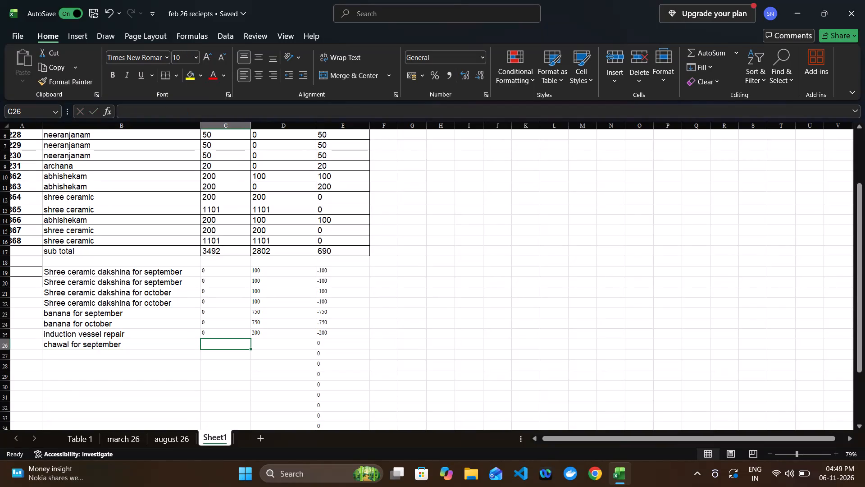
{"action": "key", "text": "0"}
{"action": "key", "text": "Tab"}
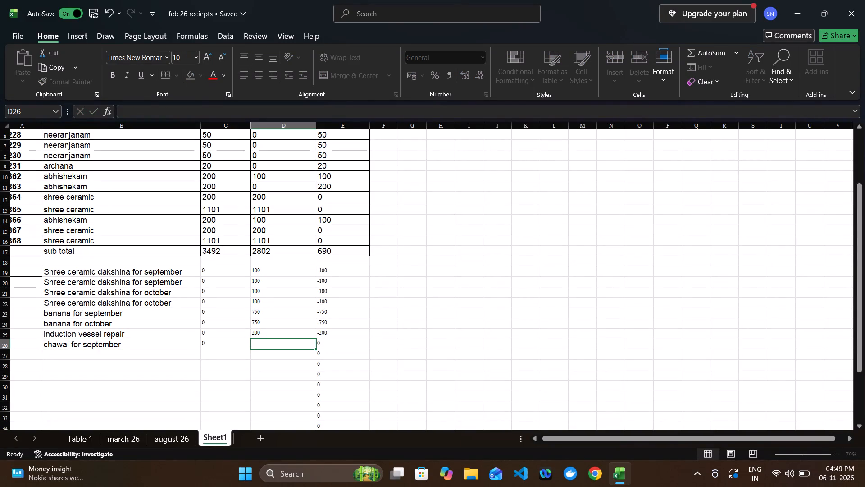
{"action": "type", "text": "150"}
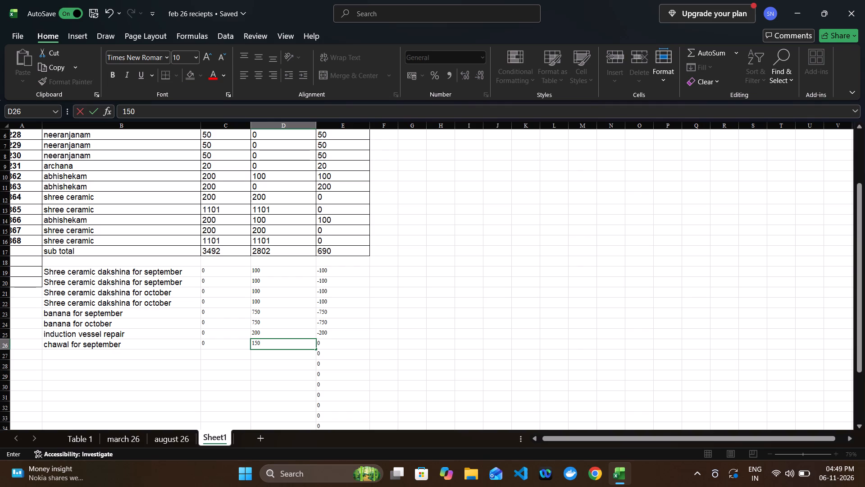
{"action": "key", "text": "BackSpace"}
{"action": "key", "text": "BackSpace"}
{"action": "key", "text": "BackSpace"}
{"action": "type", "text": "80"}
{"action": "key", "text": "Down"}
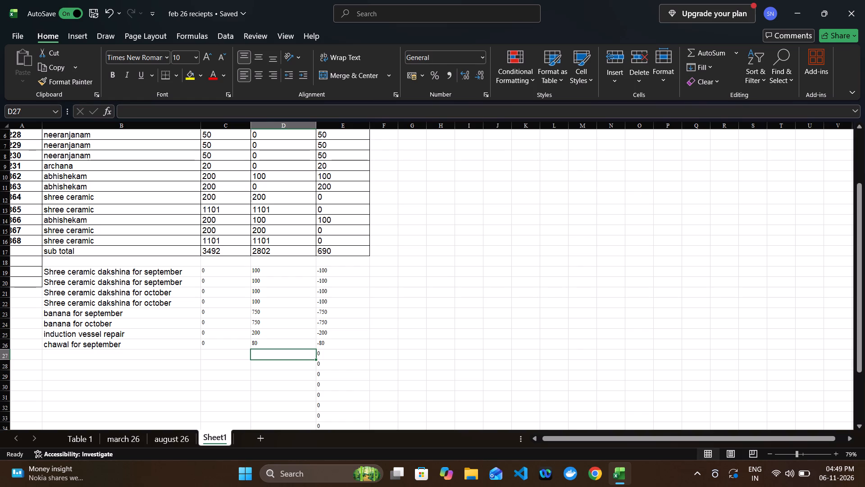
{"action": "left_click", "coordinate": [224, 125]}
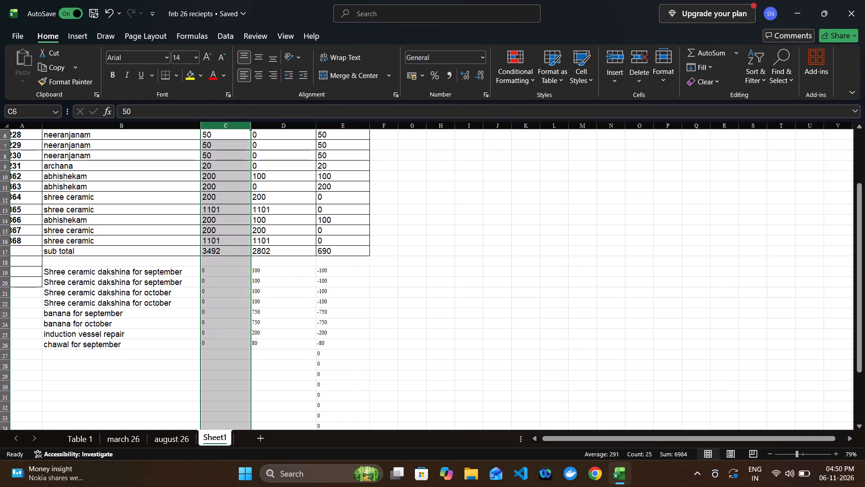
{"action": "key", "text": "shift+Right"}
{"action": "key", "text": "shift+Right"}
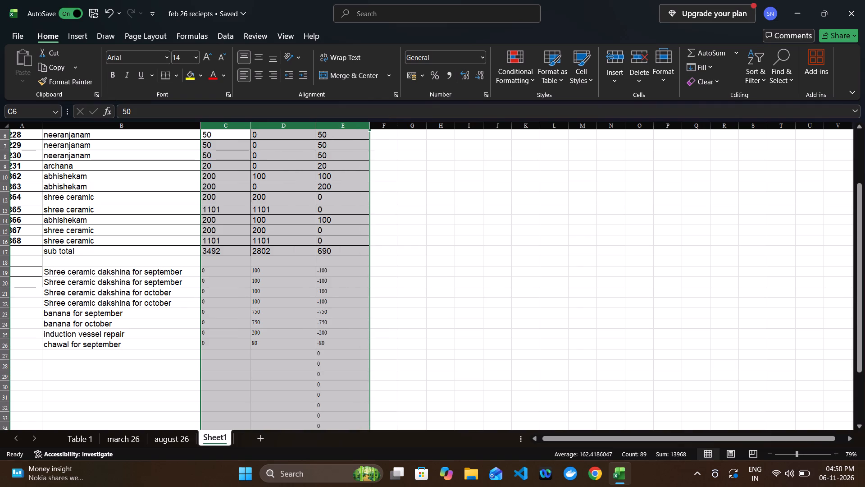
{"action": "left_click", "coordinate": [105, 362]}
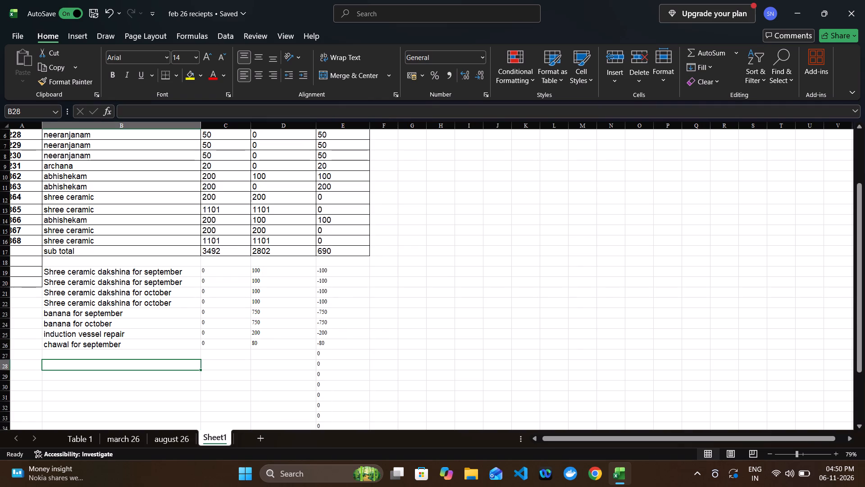
Add a "chawal for october" row in B27 with 0 in column C and 20 in column D.
{"action": "left_click", "coordinate": [105, 354]}
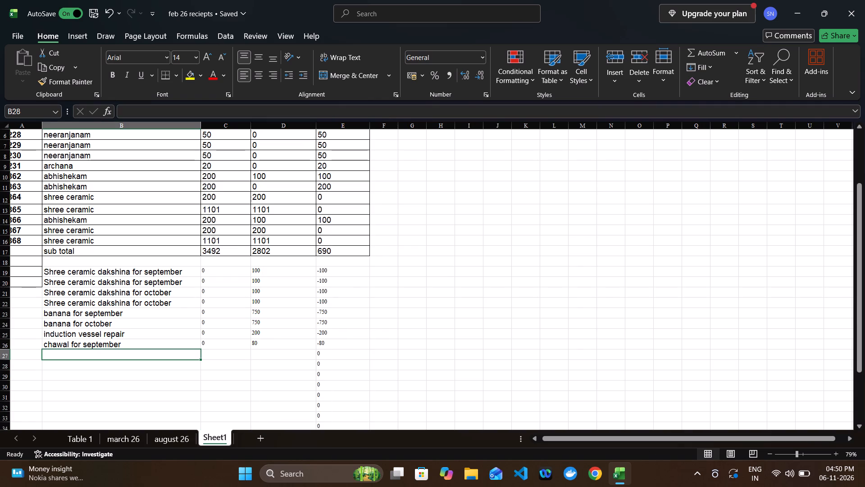
{"action": "type", "text": "chawal for october"}
{"action": "key", "text": "Tab"}
{"action": "key", "text": "0"}
{"action": "key", "text": "Tab"}
{"action": "key", "text": "1"}
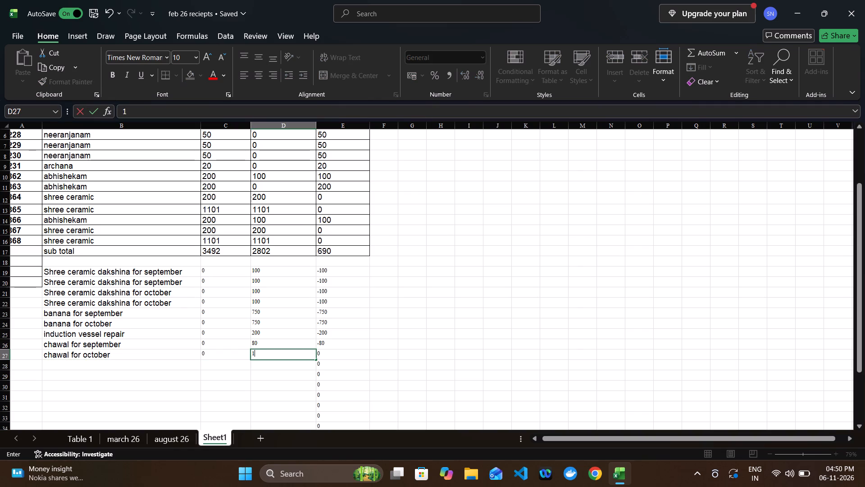
{"action": "key", "text": "BackSpace"}
{"action": "type", "text": "20"}
{"action": "key", "text": "Tab"}
{"action": "key", "text": "Left"}
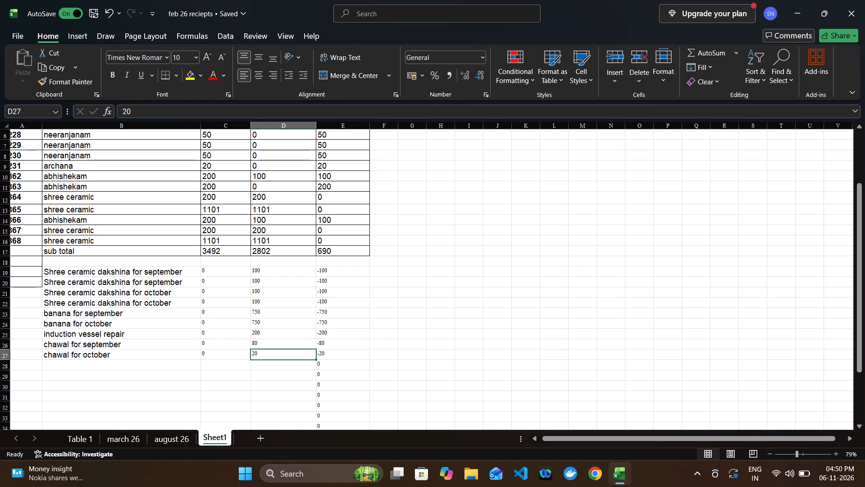
Set the column D amount for the "chawal for october" row, D27, to 80.
{"action": "type", "text": "80"}
{"action": "key", "text": "Down"}
{"action": "key", "text": "Left"}
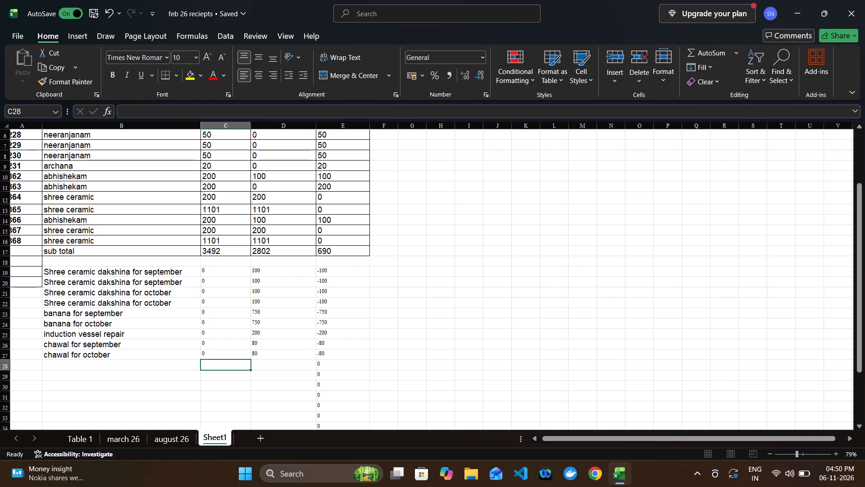
{"action": "key", "text": "Left"}
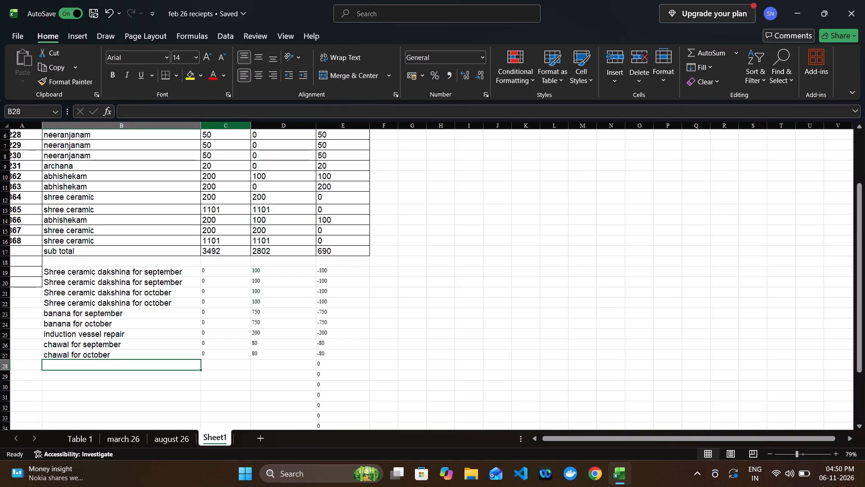
Format columns C, D and E with the Arial font at size 14.
{"action": "left_click", "coordinate": [230, 123]}
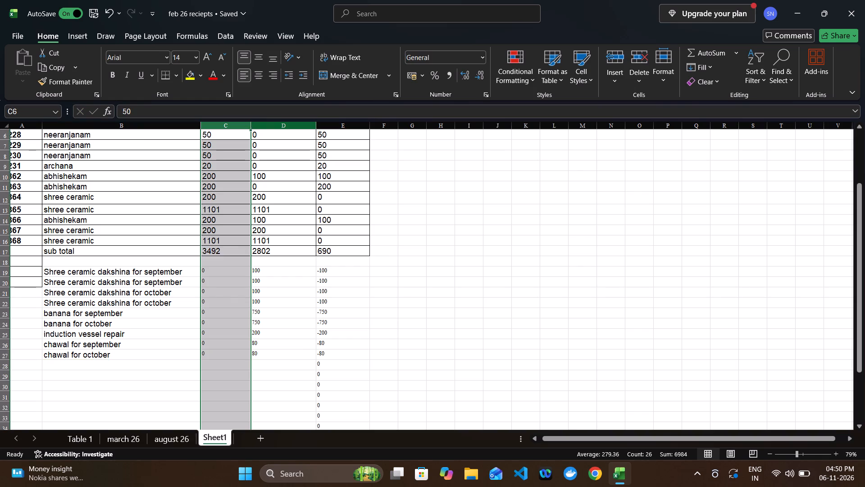
{"action": "left_click", "coordinate": [261, 127], "text": "shift"}
{"action": "left_click", "coordinate": [342, 126], "text": "shift"}
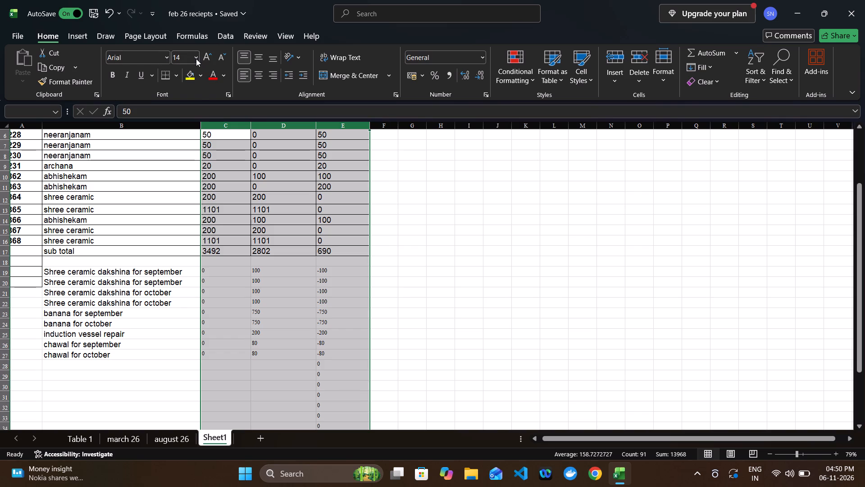
{"action": "left_click", "coordinate": [195, 58]}
{"action": "left_click", "coordinate": [179, 138]}
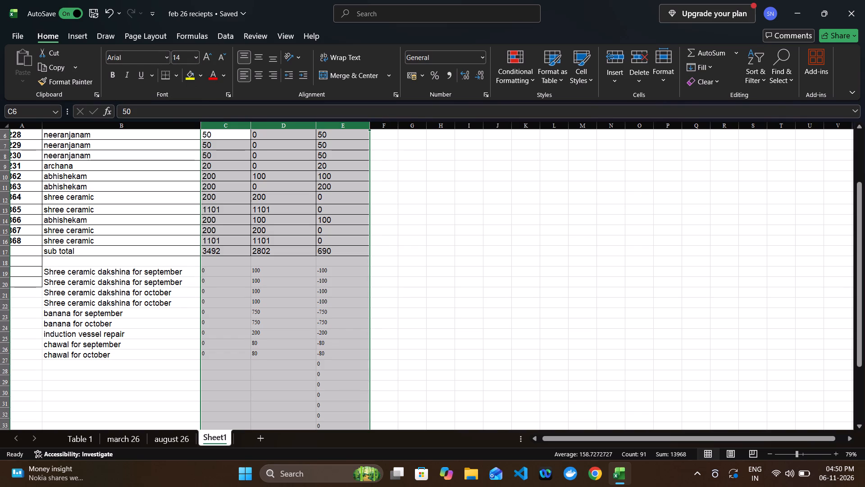
{"action": "left_click", "coordinate": [168, 60]}
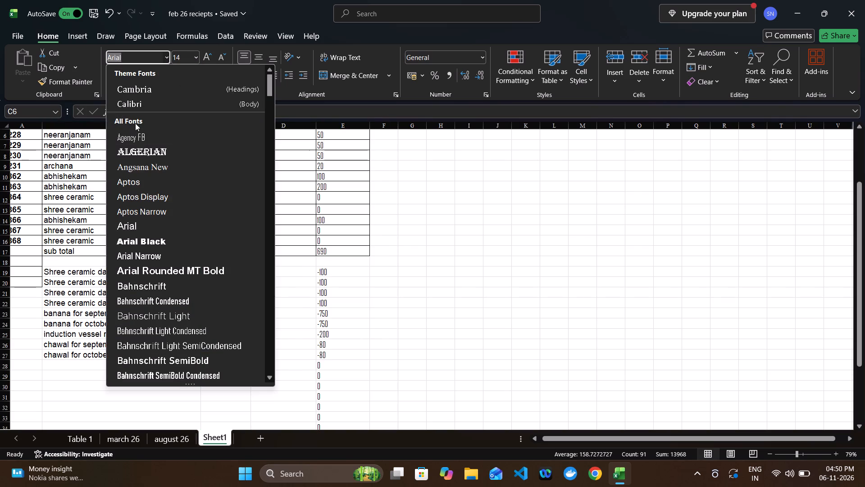
{"action": "left_click", "coordinate": [132, 225]}
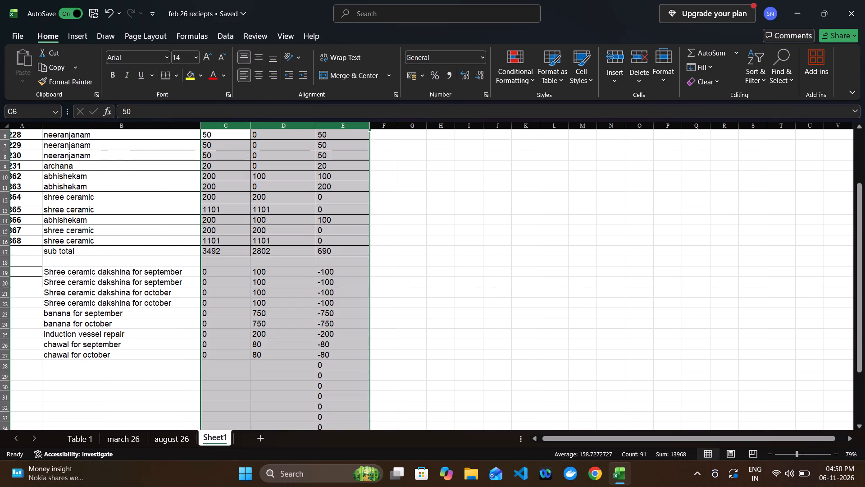
Add a "gud for sept" row in B28 with 0 in column C and 150 in column D.
{"action": "left_click", "coordinate": [84, 364]}
{"action": "type", "text": "gud for"}
{"action": "key", "text": "space"}
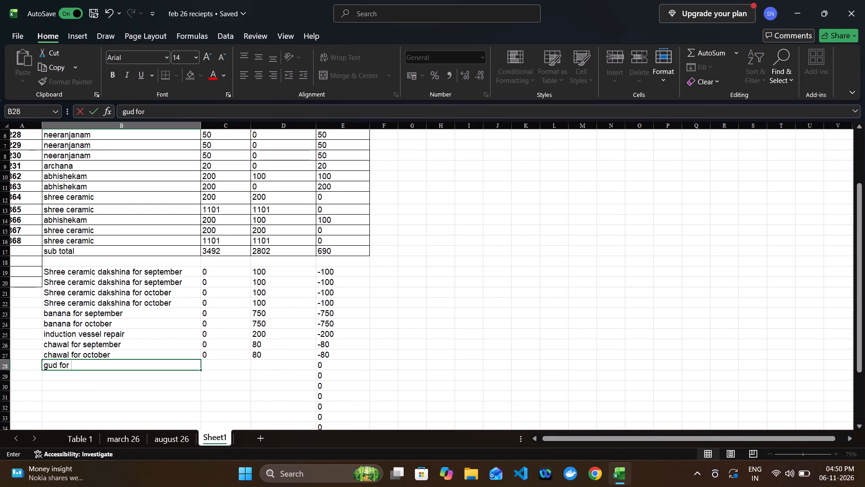
{"action": "type", "text": "spet"}
{"action": "key", "text": "BackSpace"}
{"action": "key", "text": "BackSpace"}
{"action": "key", "text": "BackSpace"}
{"action": "type", "text": "ept"}
{"action": "key", "text": "Tab"}
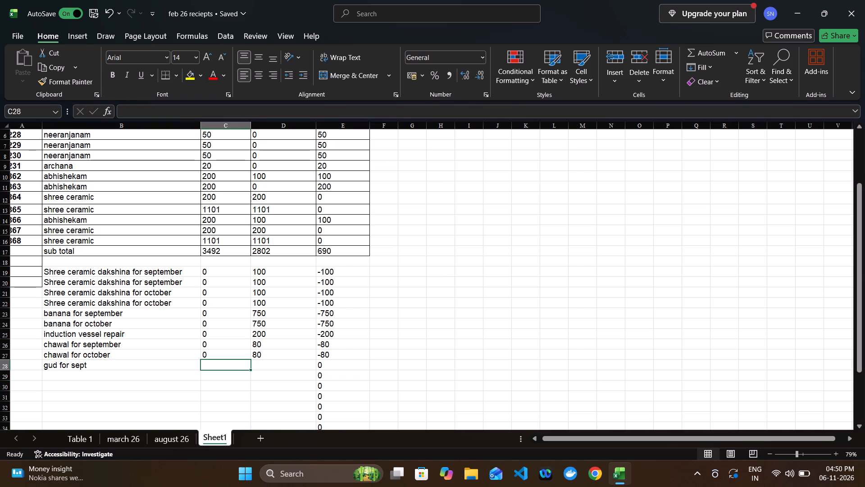
{"action": "key", "text": "0"}
{"action": "key", "text": "Tab"}
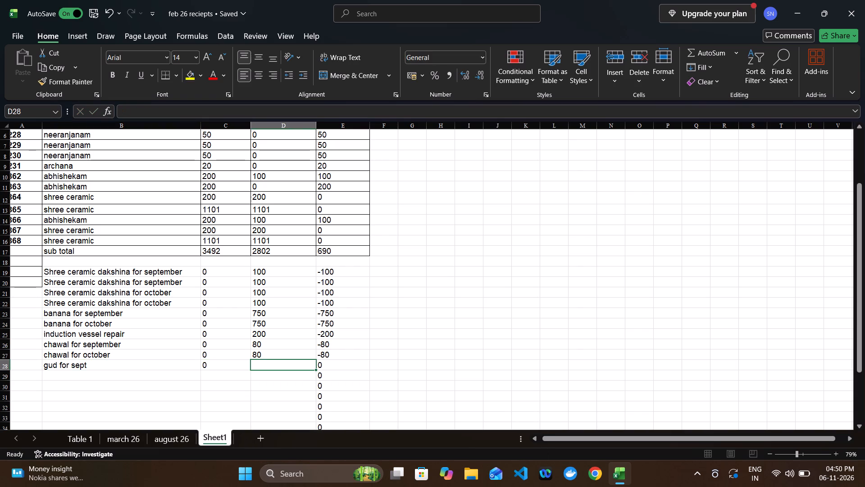
{"action": "type", "text": "150"}
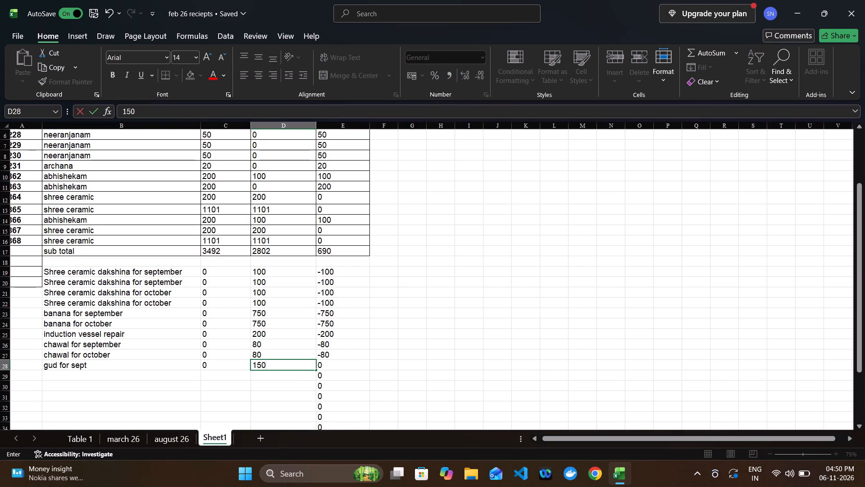
{"action": "key", "text": "Down"}
{"action": "key", "text": "Left"}
{"action": "key", "text": "Left"}
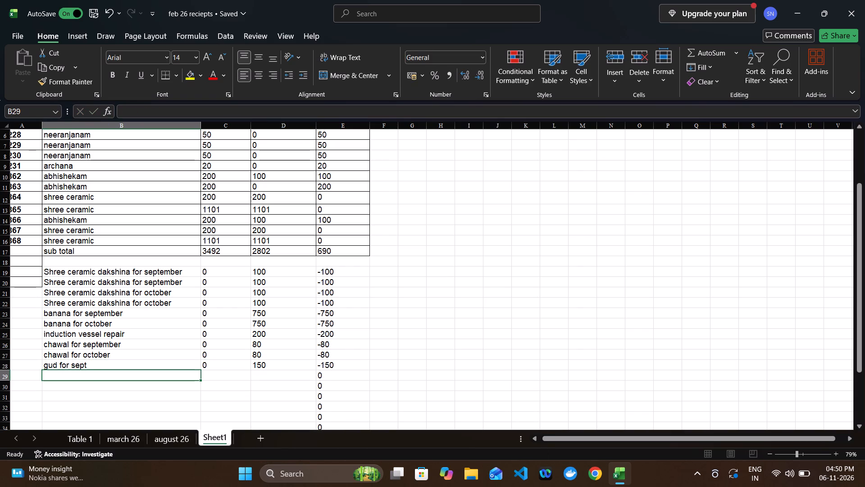
Add a "gud for october" row in B29 with 0 in column C and 150 in column D.
{"action": "type", "text": "gud for october"}
{"action": "key", "text": "Tab"}
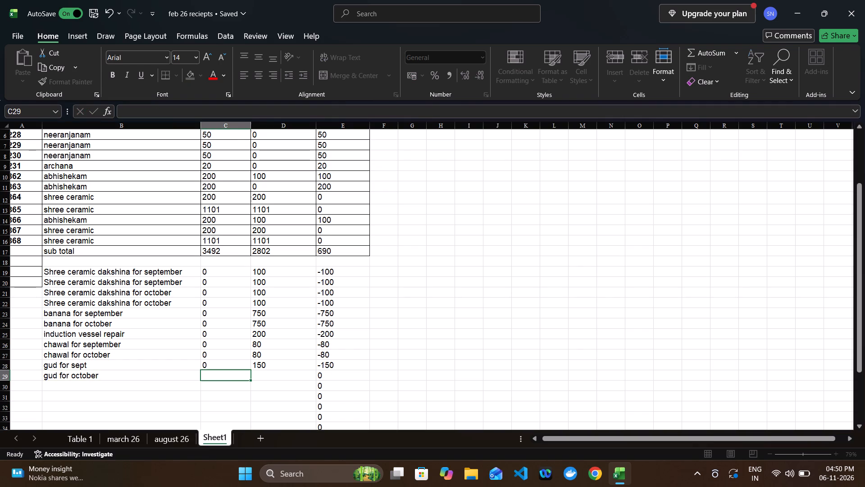
{"action": "key", "text": "0"}
{"action": "key", "text": "Tab"}
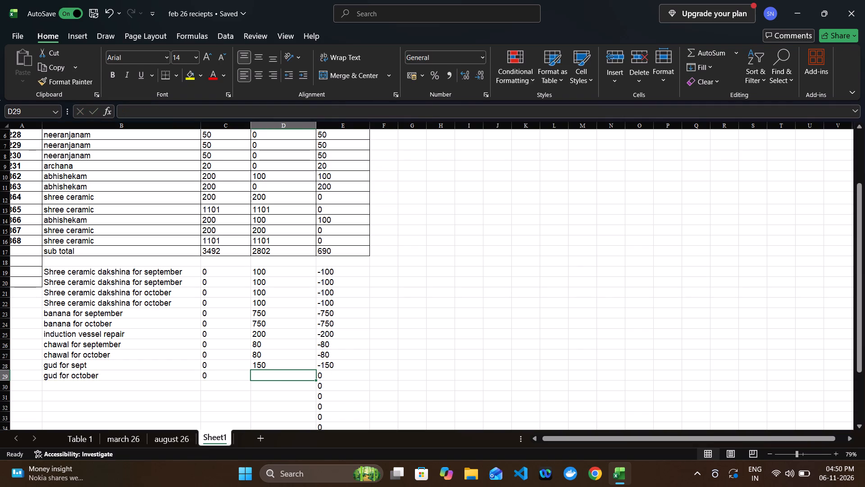
{"action": "type", "text": "150"}
{"action": "key", "text": "Down"}
{"action": "key", "text": "Left"}
{"action": "key", "text": "Left"}
{"action": "key", "text": "Left"}
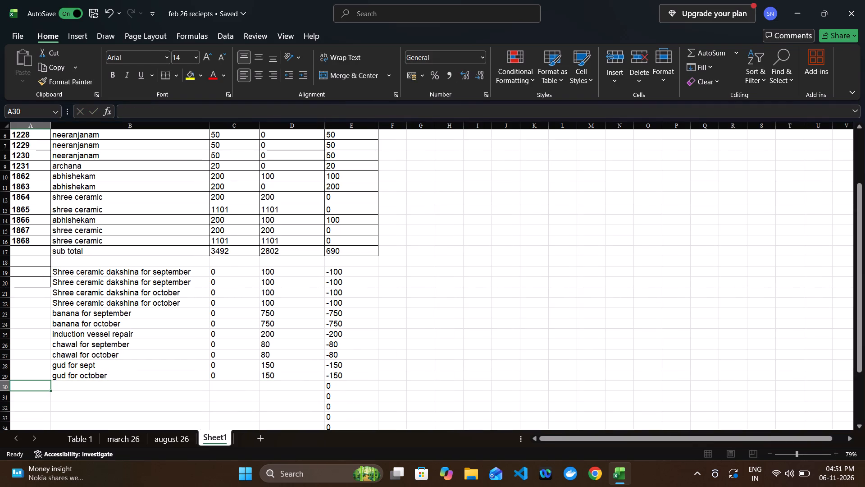
Add a "moti batti" row in B30 with 0 in column C and 350 in column D.
{"action": "key", "text": "Right"}
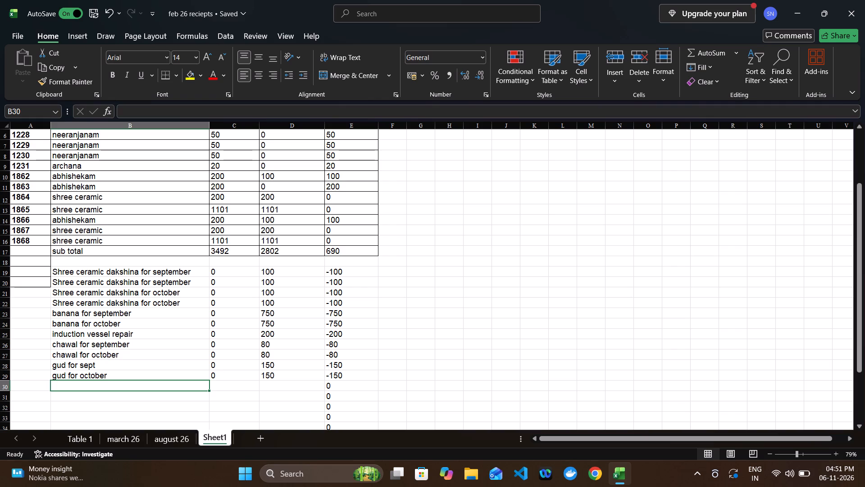
{"action": "type", "text": "moti batti"}
{"action": "key", "text": "Tab"}
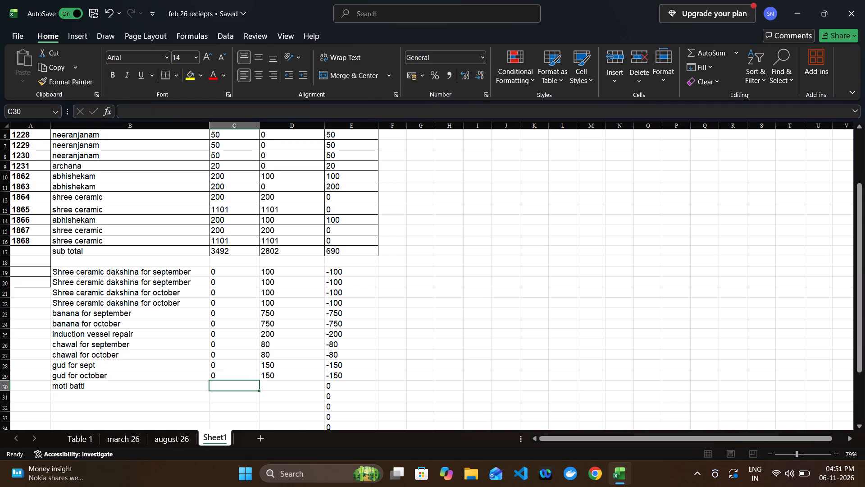
{"action": "key", "text": "0"}
{"action": "key", "text": "Tab"}
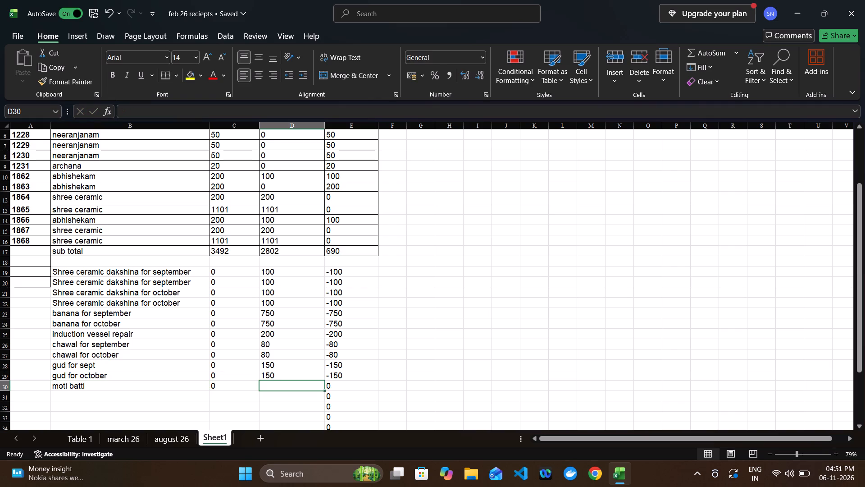
{"action": "key", "text": "2"}
{"action": "key", "text": "BackSpace"}
{"action": "type", "text": "350"}
{"action": "key", "text": "Tab"}
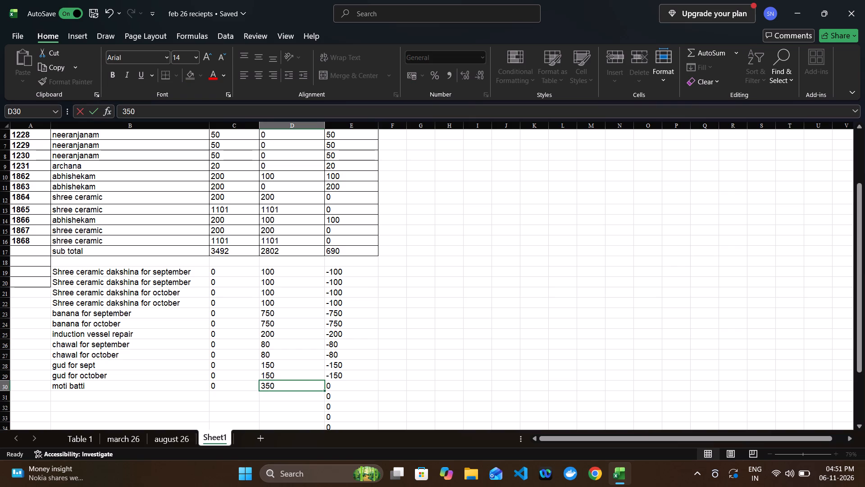
{"action": "key", "text": "Down"}
{"action": "key", "text": "Left"}
{"action": "key", "text": "Left"}
{"action": "key", "text": "Left"}
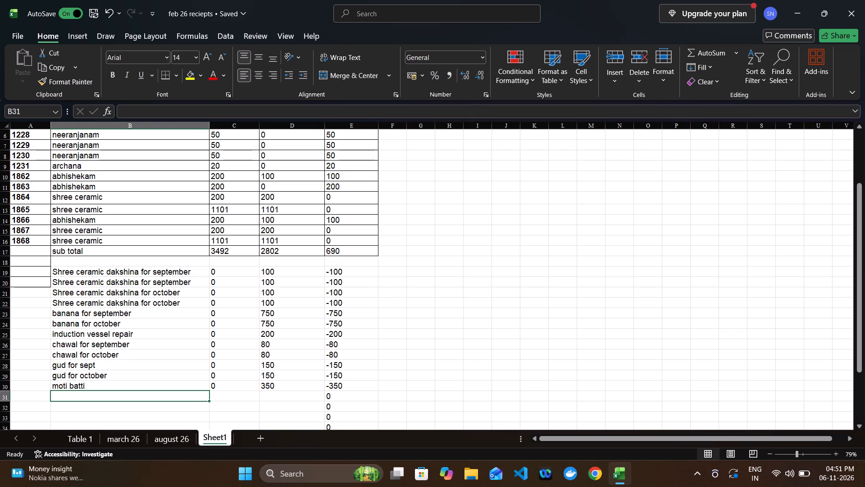
Enter "moti batti" in B31 and extend the label in B30 to "moti batti september".
{"action": "type", "text": "moti"}
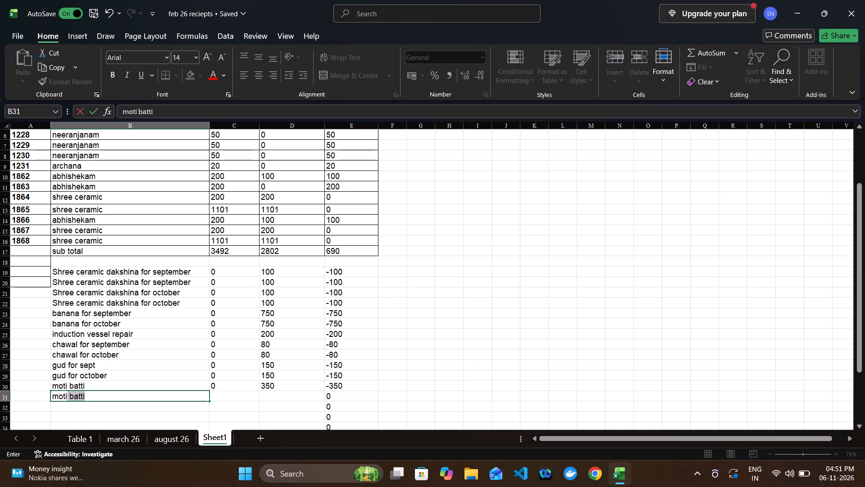
{"action": "key", "text": "Up"}
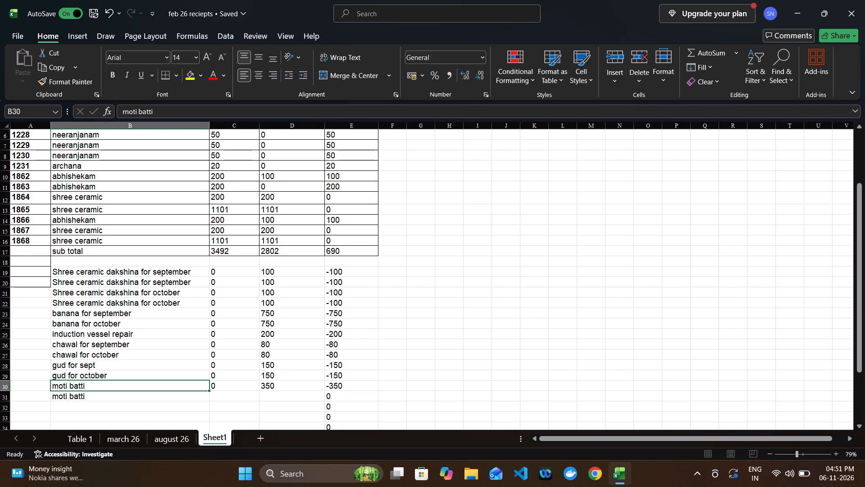
{"action": "left_click", "coordinate": [389, 114]}
{"action": "key", "text": "space"}
{"action": "type", "text": "september"}
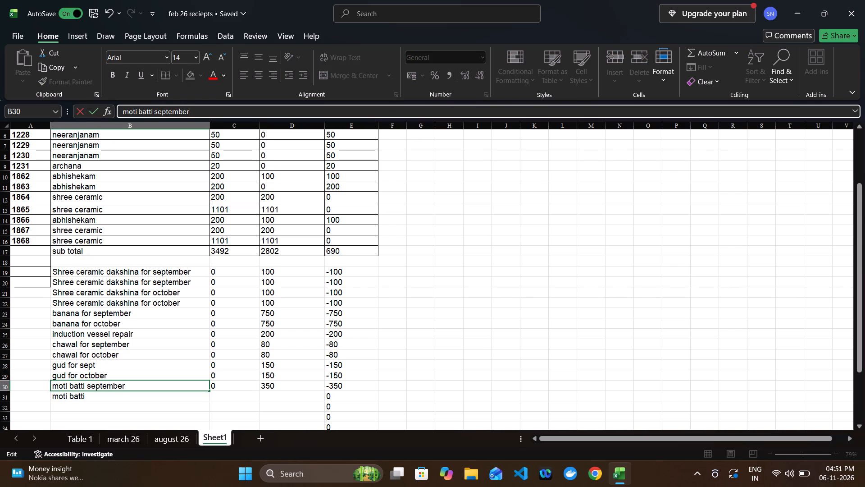
Complete row 31 by extending its label to "moti batti october", with 0 in column C and 350 in column D.
{"action": "left_click", "coordinate": [146, 395]}
{"action": "left_click", "coordinate": [146, 395]}
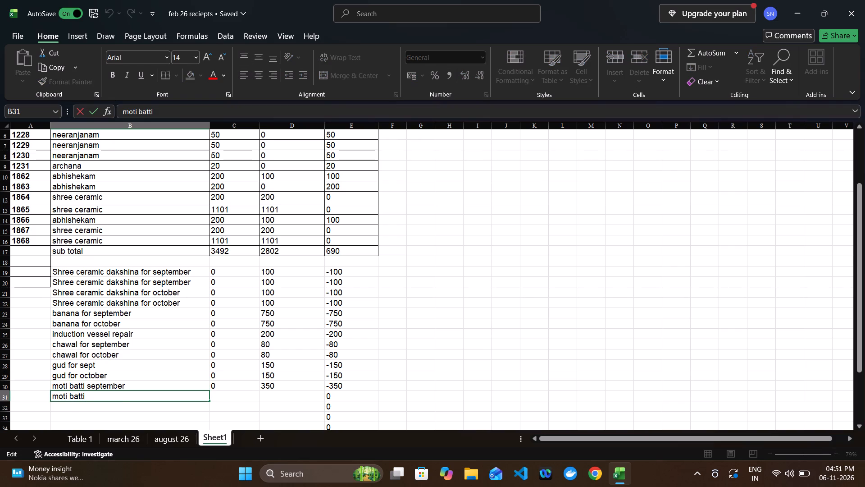
{"action": "key", "text": "space"}
{"action": "type", "text": "october"}
{"action": "key", "text": "Tab"}
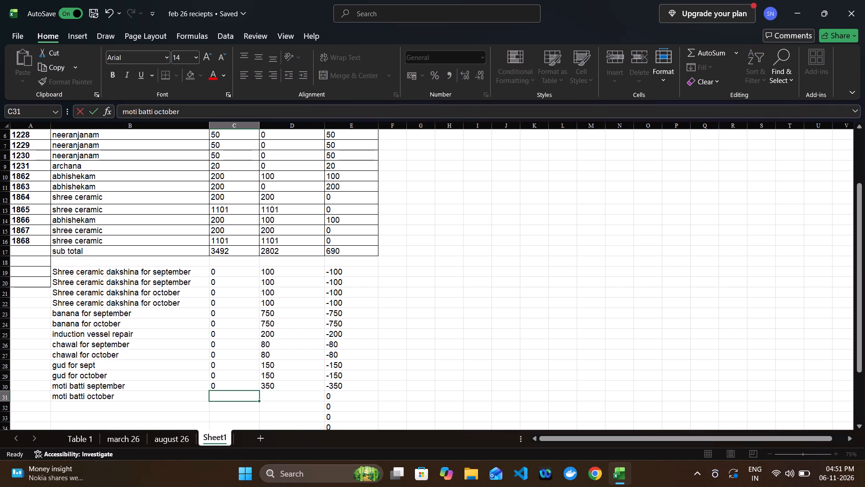
{"action": "key", "text": "0"}
{"action": "key", "text": "Tab"}
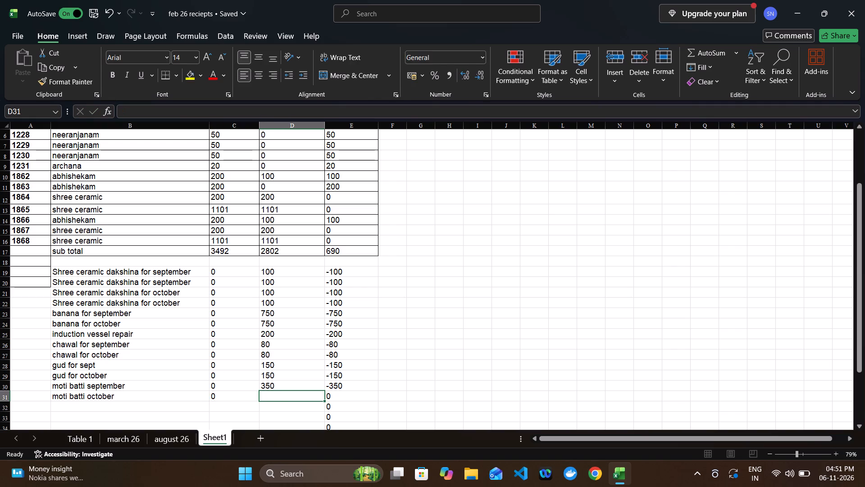
{"action": "type", "text": "350"}
{"action": "key", "text": "Tab"}
{"action": "key", "text": "Down"}
{"action": "key", "text": "Left"}
{"action": "key", "text": "Left"}
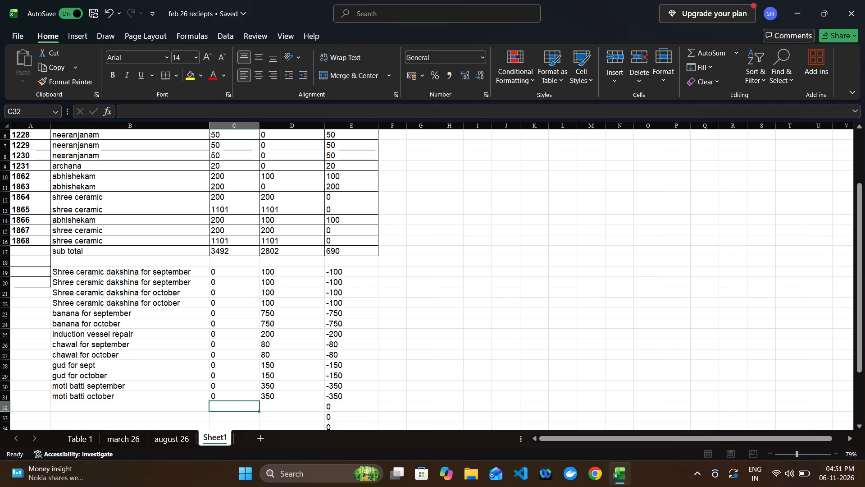
{"action": "key", "text": "Left"}
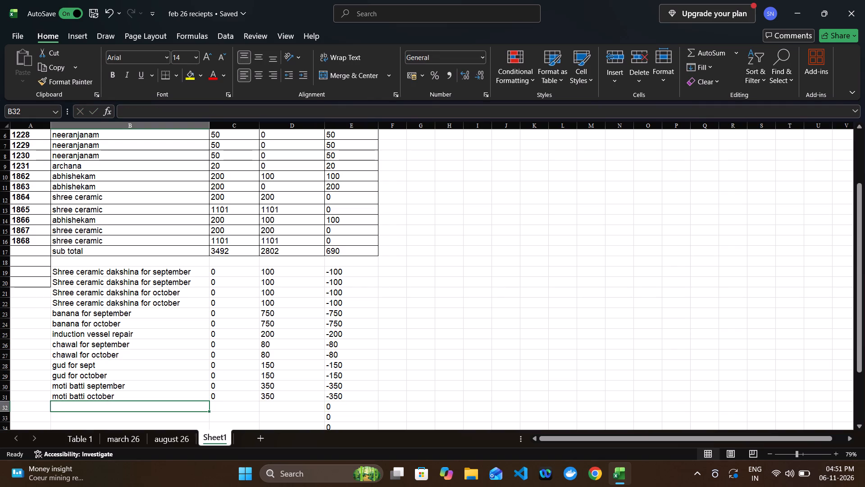
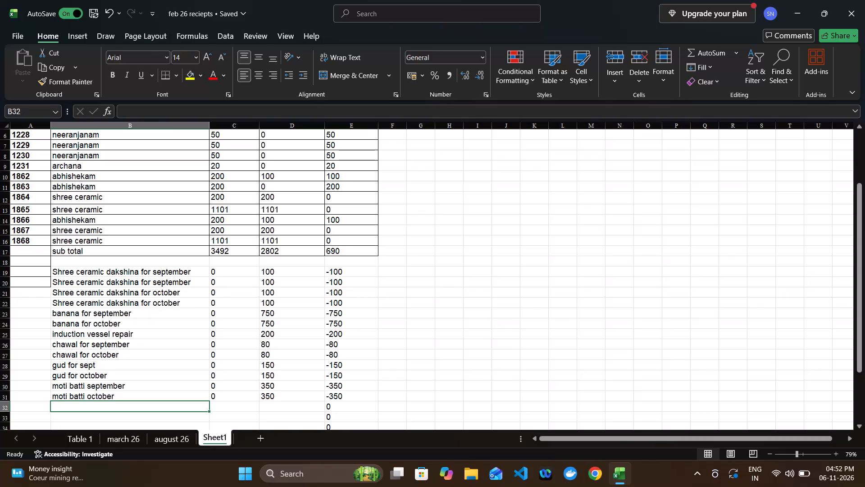
Add a bold "subtotal" label in B32 below the moti batti october row.
{"action": "type", "text": "subtot"}
{"action": "type", "text": "al"}
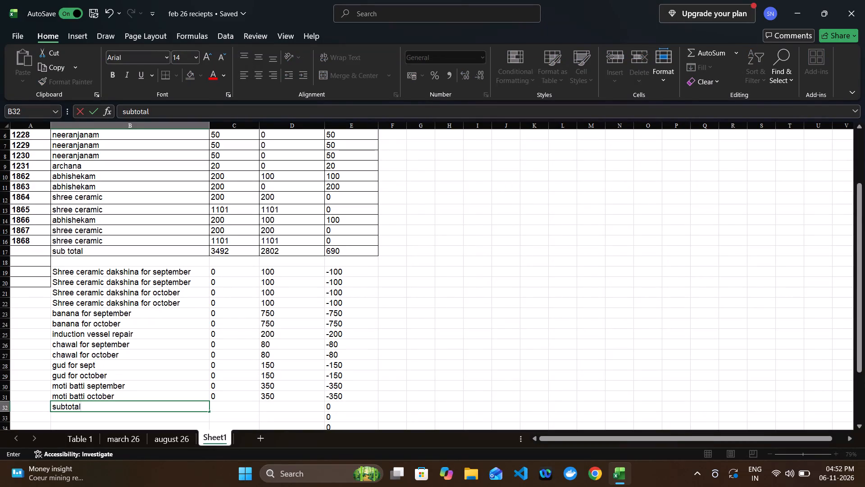
{"action": "key", "text": "shift+Left"}
{"action": "key", "text": "shift+Left"}
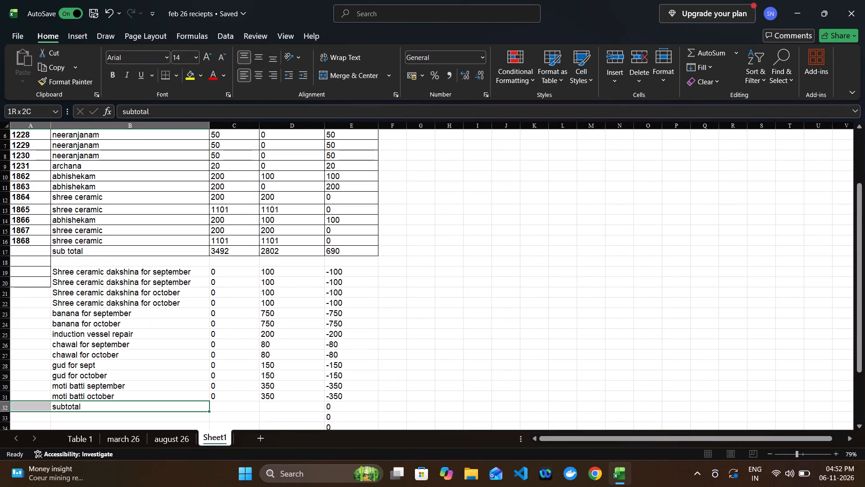
{"action": "key", "text": "Right"}
{"action": "key", "text": "Left"}
{"action": "key", "text": "ctrl+b"}
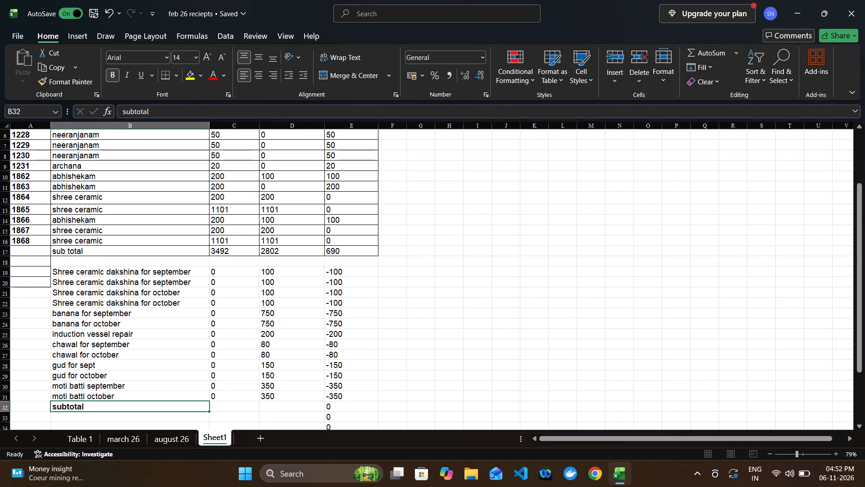
{"action": "key", "text": "Right"}
{"action": "key", "text": "Right"}
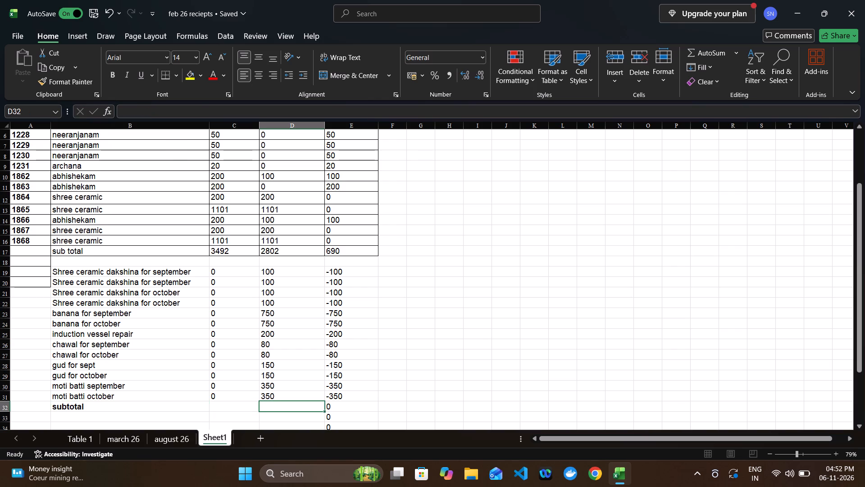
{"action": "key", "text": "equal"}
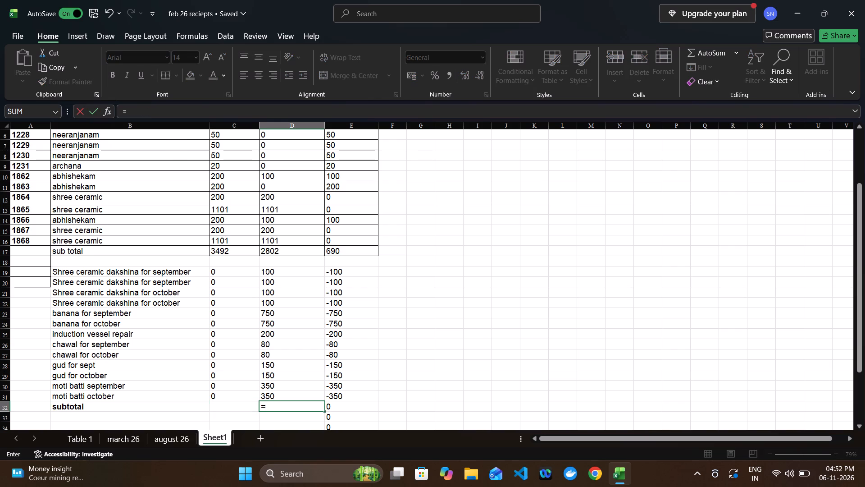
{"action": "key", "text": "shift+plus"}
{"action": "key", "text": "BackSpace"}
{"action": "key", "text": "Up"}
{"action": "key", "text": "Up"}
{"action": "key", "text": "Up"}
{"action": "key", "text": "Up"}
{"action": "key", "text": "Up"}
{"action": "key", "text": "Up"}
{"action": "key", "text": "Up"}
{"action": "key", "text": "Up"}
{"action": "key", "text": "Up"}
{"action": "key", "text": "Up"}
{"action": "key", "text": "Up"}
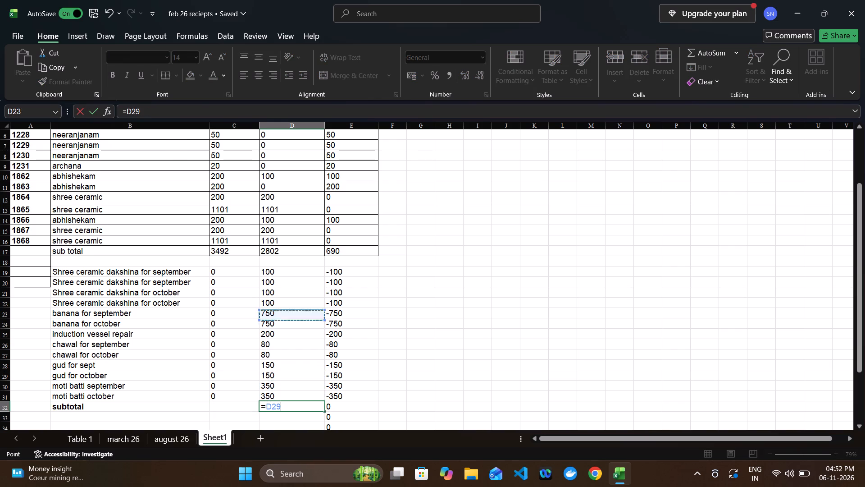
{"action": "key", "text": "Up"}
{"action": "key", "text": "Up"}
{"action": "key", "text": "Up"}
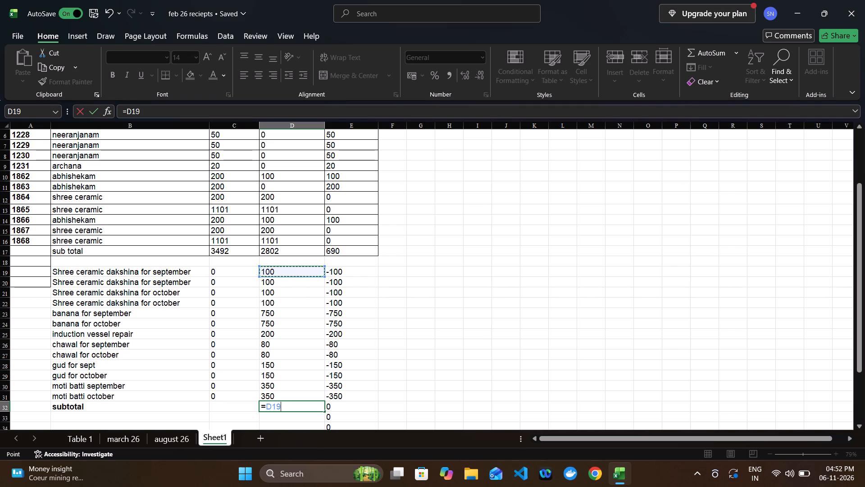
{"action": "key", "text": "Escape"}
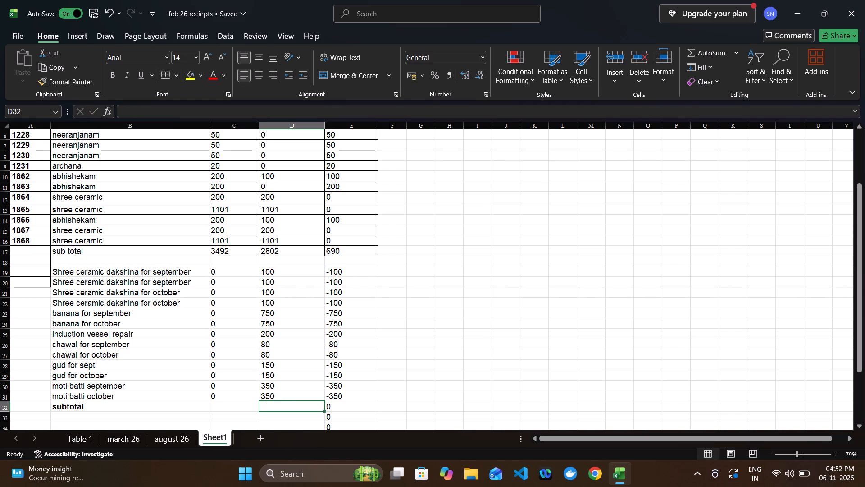
Total the deductions in the subtotal row by entering =SUM(D19:D31) in D32.
{"action": "key", "text": "equal"}
{"action": "type", "text": "SUM"}
{"action": "key", "text": "shift+parenleft"}
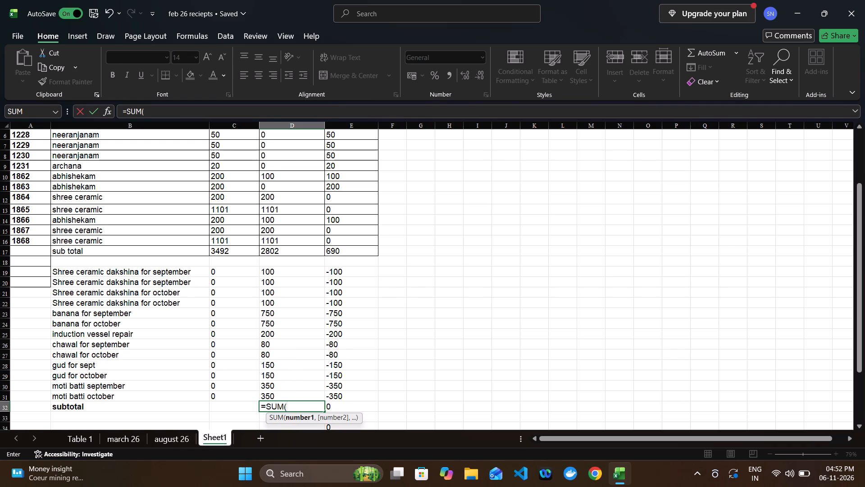
{"action": "key", "text": "Up"}
{"action": "key", "text": "Up"}
{"action": "key", "text": "Up"}
{"action": "key", "text": "Up"}
{"action": "key", "text": "Up"}
{"action": "key", "text": "Up"}
{"action": "key", "text": "Up"}
{"action": "key", "text": "Up"}
{"action": "key", "text": "Up"}
{"action": "key", "text": "Up"}
{"action": "key", "text": "Up"}
{"action": "key", "text": "Up"}
{"action": "key", "text": "Up"}
{"action": "key", "text": "Up"}
{"action": "key", "text": "Up"}
{"action": "key", "text": "Up"}
{"action": "key", "text": "Up"}
{"action": "key", "text": "Down"}
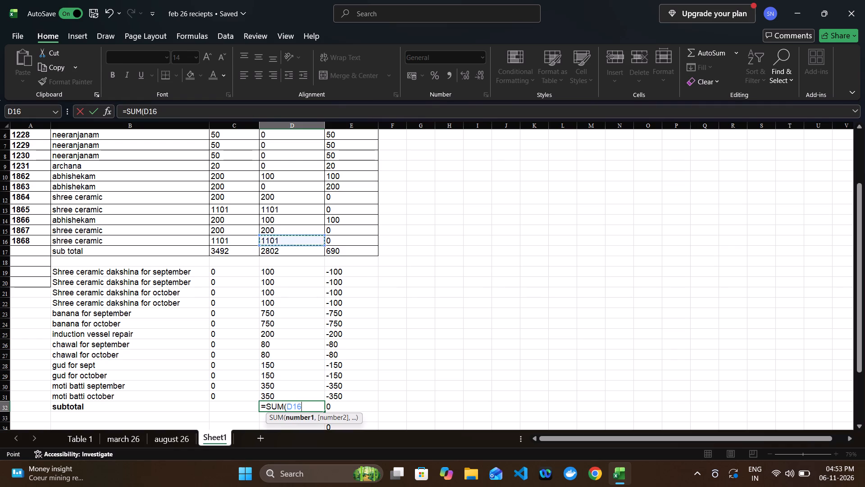
{"action": "key", "text": "Down"}
{"action": "key", "text": "Down"}
{"action": "key", "text": "Down"}
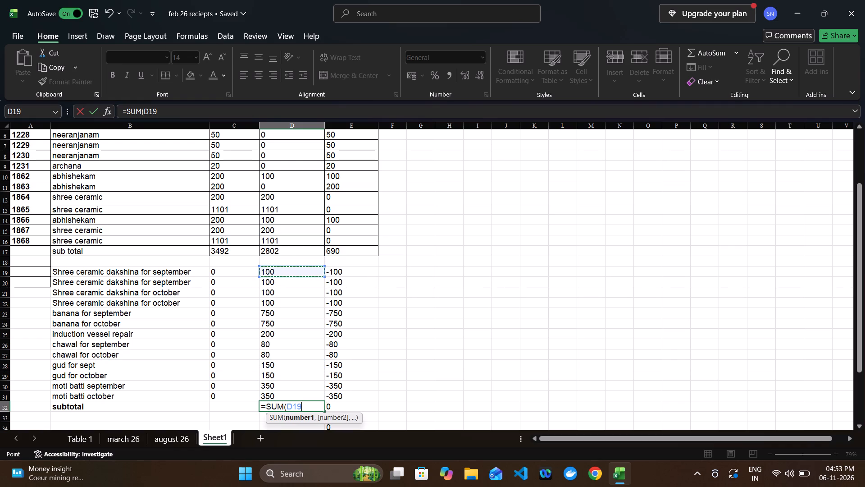
{"action": "key", "text": "shift+colon"}
{"action": "key", "text": "Up"}
{"action": "key", "text": "Down"}
{"action": "key", "text": "Down"}
{"action": "key", "text": "Down"}
{"action": "key", "text": "Down"}
{"action": "key", "text": "Down"}
{"action": "key", "text": "Down"}
{"action": "key", "text": "Down"}
{"action": "key", "text": "Down"}
{"action": "key", "text": "Down"}
{"action": "key", "text": "Down"}
{"action": "key", "text": "Down"}
{"action": "key", "text": "Down"}
{"action": "key", "text": "Down"}
{"action": "key", "text": "Down"}
{"action": "key", "text": "Down"}
{"action": "key", "text": "Down"}
{"action": "key", "text": "Down"}
{"action": "key", "text": "Down"}
{"action": "key", "text": "Down"}
{"action": "key", "text": "Down"}
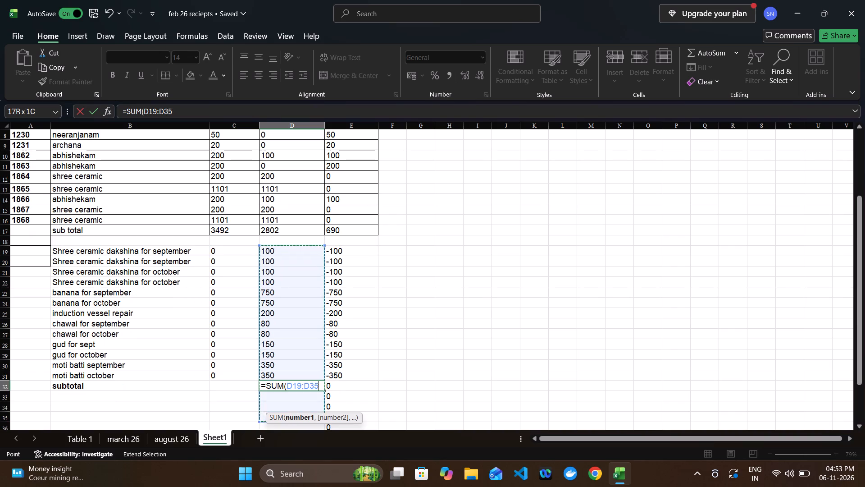
{"action": "key", "text": "Up"}
{"action": "key", "text": "Up"}
{"action": "key", "text": "Up"}
{"action": "key", "text": "Up"}
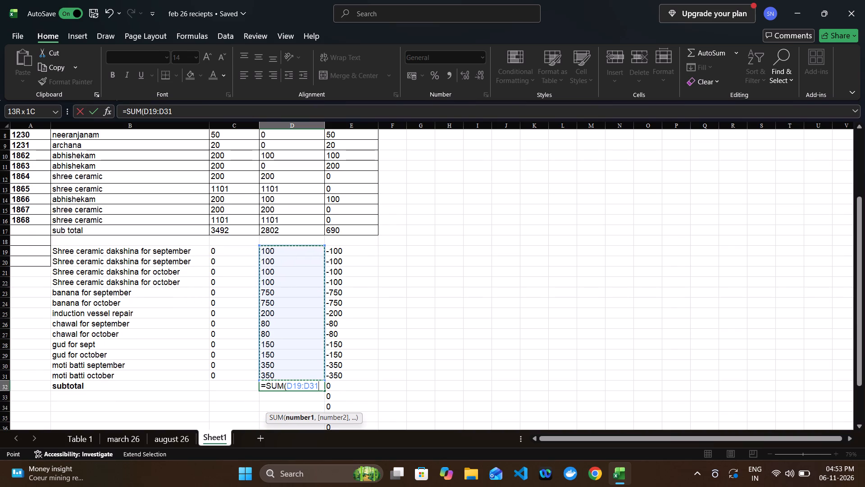
{"action": "key", "text": "shift+parenright"}
{"action": "key", "text": "Return"}
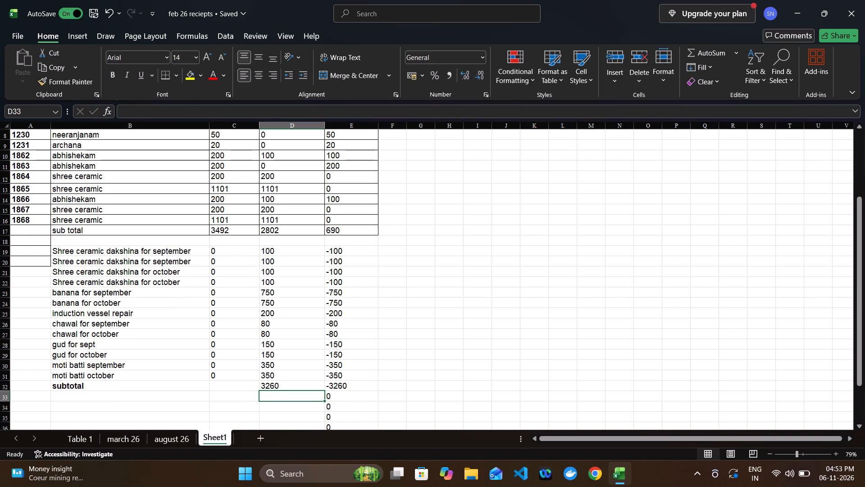
Enter the label "Payable to panditji" in B34, leaving a blank row below the subtotal.
{"action": "key", "text": "Up"}
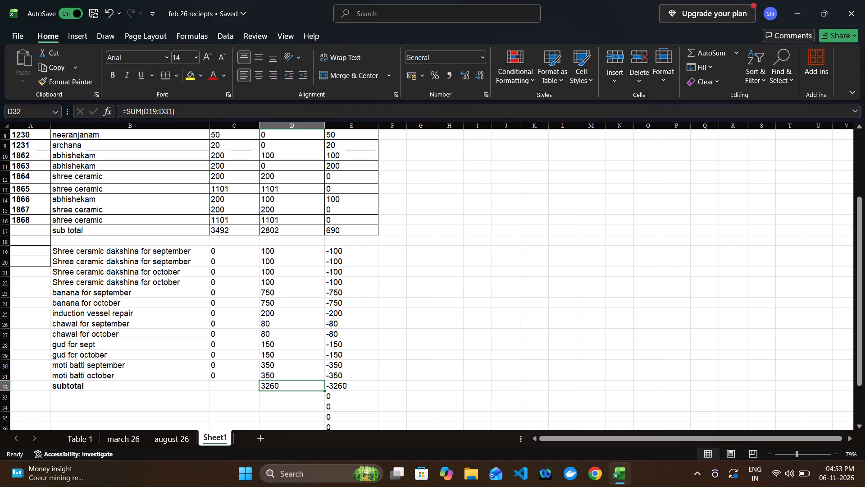
{"action": "key", "text": "Right"}
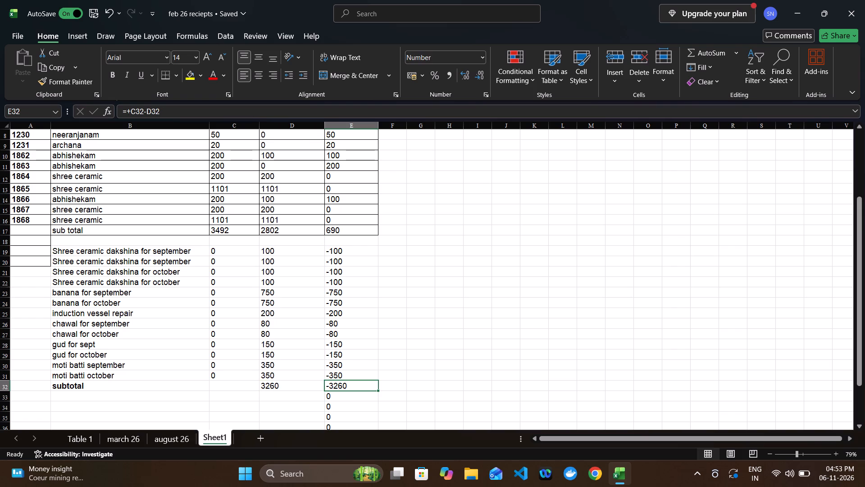
{"action": "key", "text": "Down"}
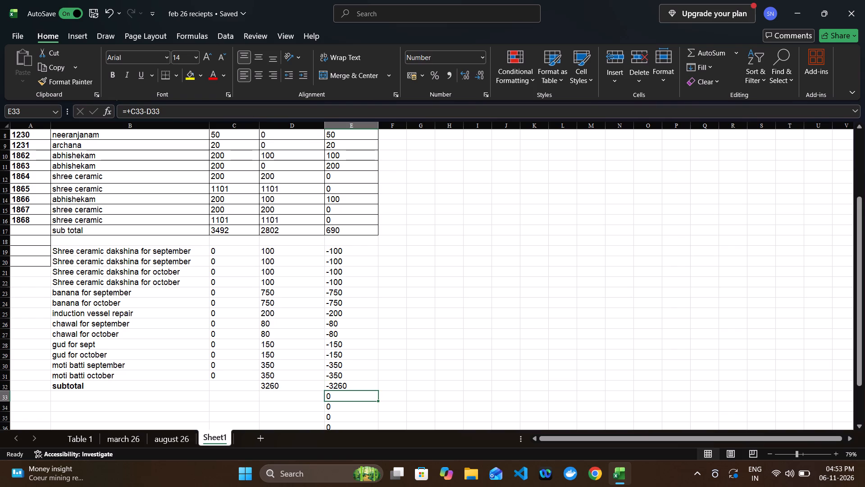
{"action": "key", "text": "Left"}
{"action": "key", "text": "Left"}
{"action": "key", "text": "Left"}
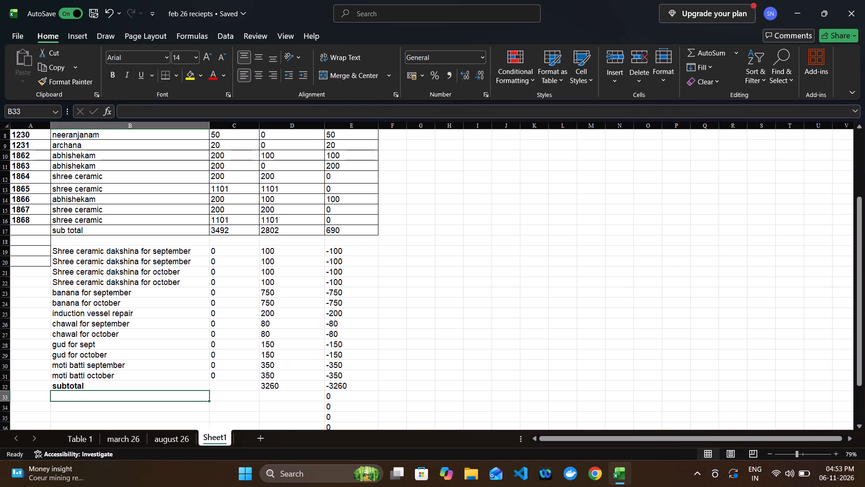
{"action": "key", "text": "Return"}
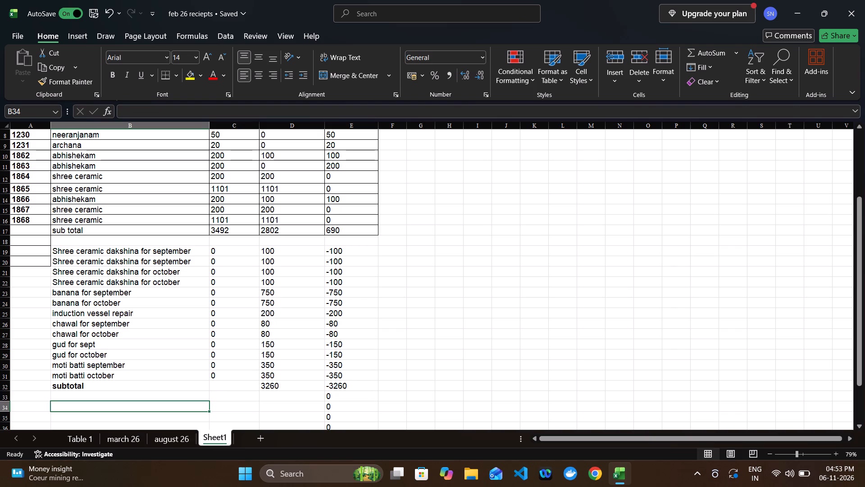
{"action": "type", "text": "Payable"}
{"action": "key", "text": "space"}
{"action": "type", "text": "to pan"}
{"action": "type", "text": "ditji"}
{"action": "key", "text": "space"}
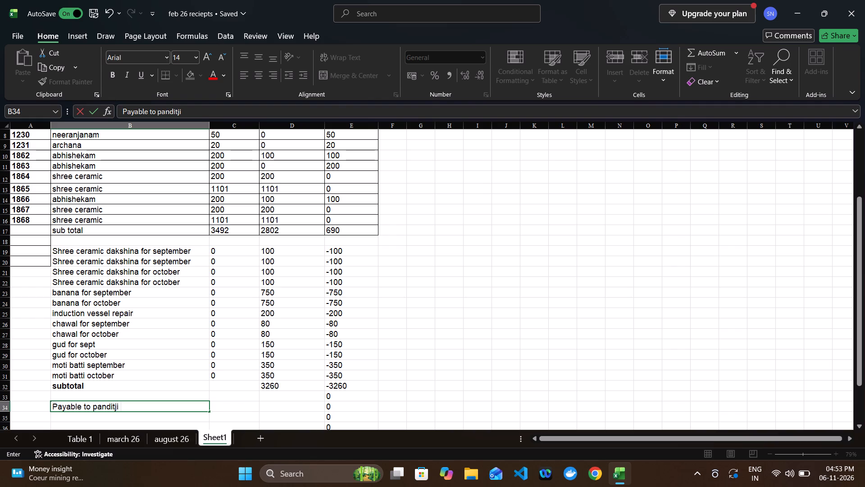
Calculate the amount payable to panditji in D34 with the formula =D32-E17.
{"action": "key", "text": "Tab"}
{"action": "key", "text": "Tab"}
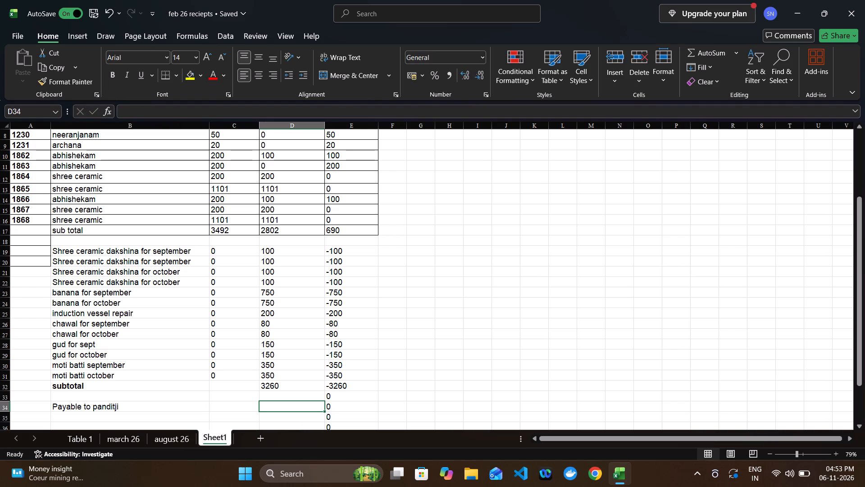
{"action": "key", "text": "equal"}
{"action": "key", "text": "Up"}
{"action": "key", "text": "Up"}
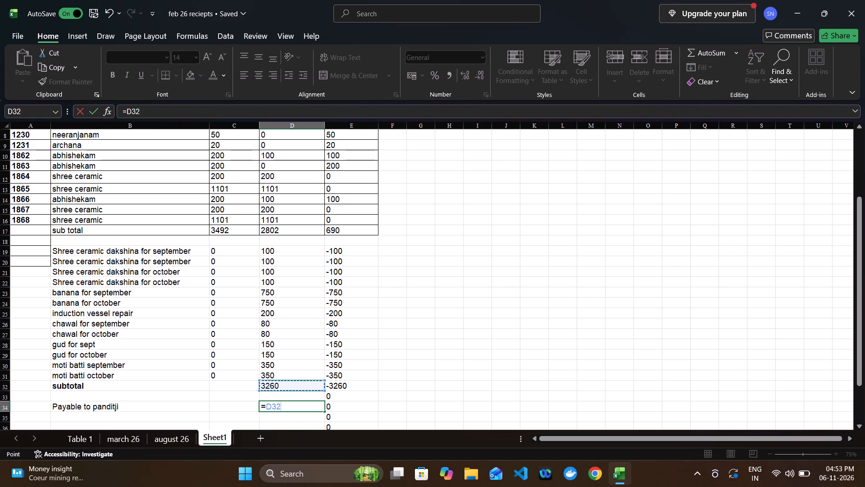
{"action": "key", "text": "minus"}
{"action": "key", "text": "Up"}
{"action": "key", "text": "Up"}
{"action": "key", "text": "Up"}
{"action": "key", "text": "Up"}
{"action": "key", "text": "Up"}
{"action": "key", "text": "Up"}
{"action": "key", "text": "Up"}
{"action": "key", "text": "Up"}
{"action": "key", "text": "Up"}
{"action": "key", "text": "Up"}
{"action": "key", "text": "Up"}
{"action": "key", "text": "Up"}
{"action": "key", "text": "Up"}
{"action": "key", "text": "Up"}
{"action": "key", "text": "Up"}
{"action": "key", "text": "Up"}
{"action": "key", "text": "Up"}
{"action": "key", "text": "Up"}
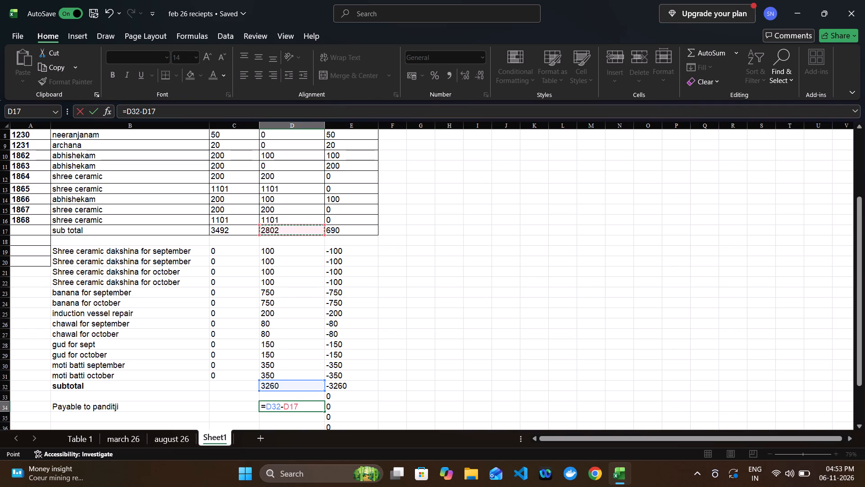
{"action": "key", "text": "Right"}
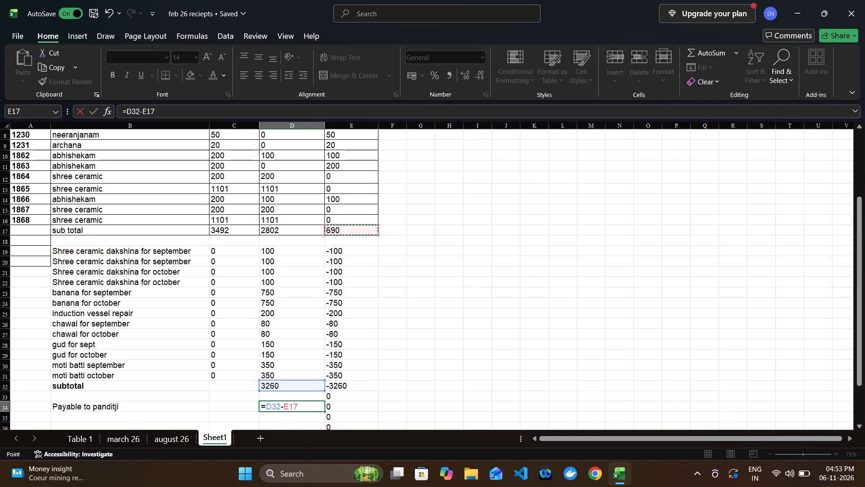
{"action": "key", "text": "Return"}
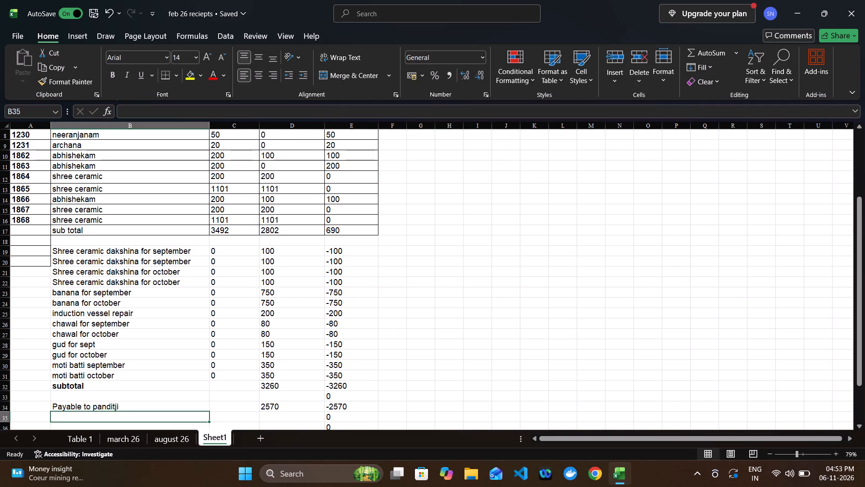
Replace the row formula in E34 of the payable row with 0.
{"action": "key", "text": "Right"}
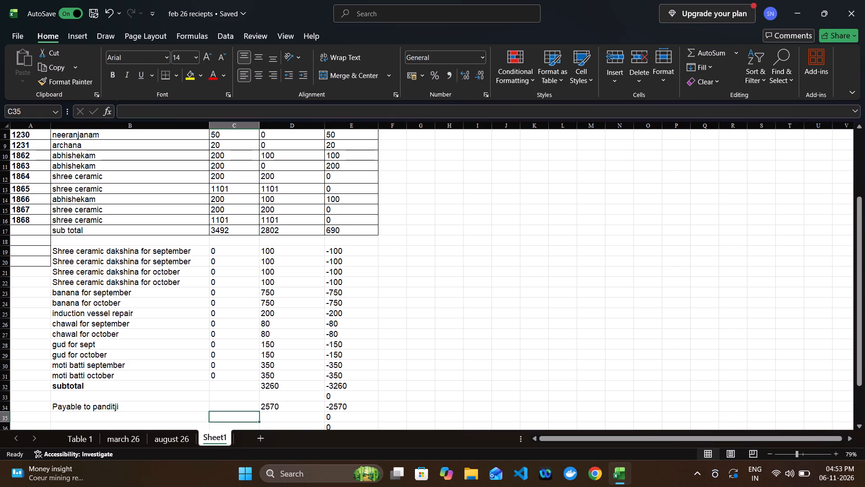
{"action": "key", "text": "Right"}
{"action": "key", "text": "Right"}
{"action": "key", "text": "Up"}
{"action": "key", "text": "0"}
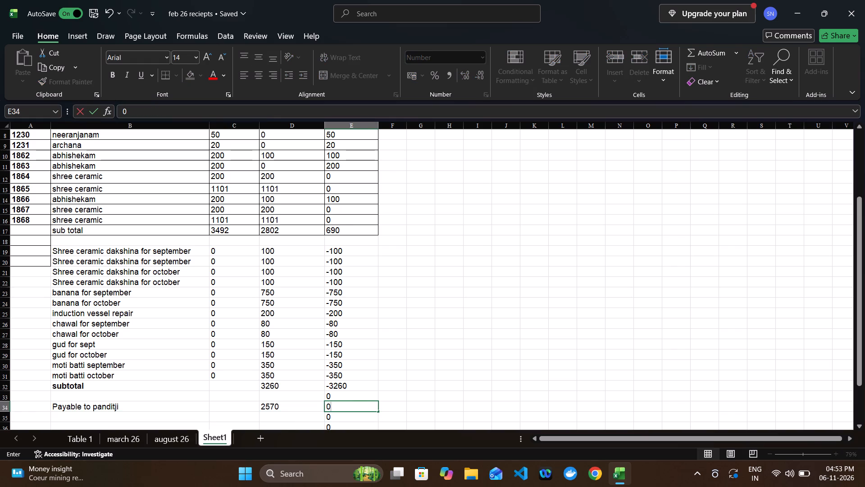
{"action": "key", "text": "Down"}
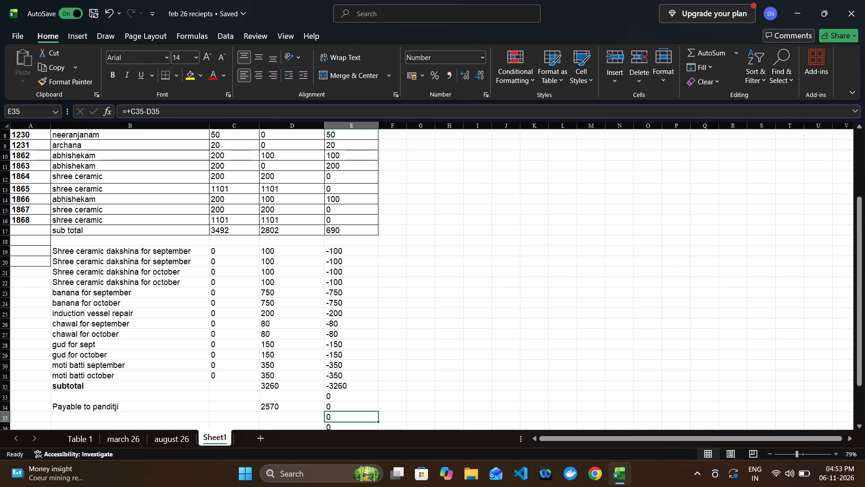
Review the closing totals and net amount rows on the Table 1, march 26 and august 26 sheets.
{"action": "key", "text": "Left"}
{"action": "key", "text": "Left"}
{"action": "key", "text": "Left"}
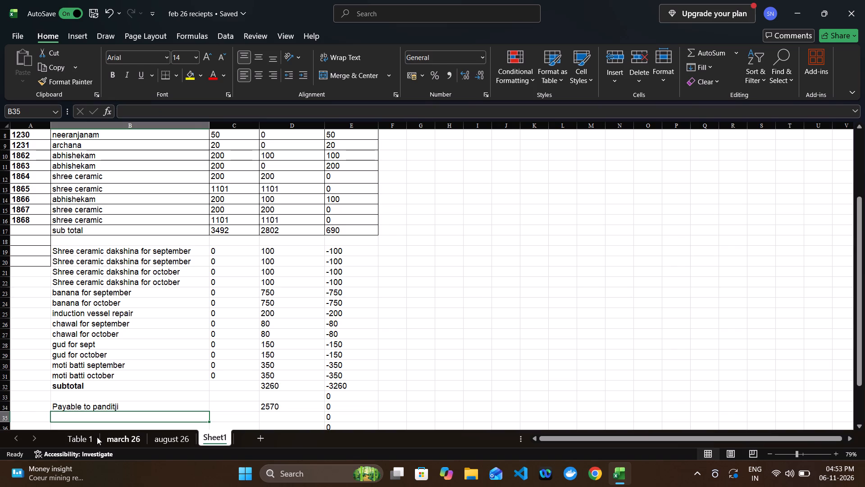
{"action": "left_click_drag", "start_coordinate": [86, 440], "coordinate": [84, 444]}
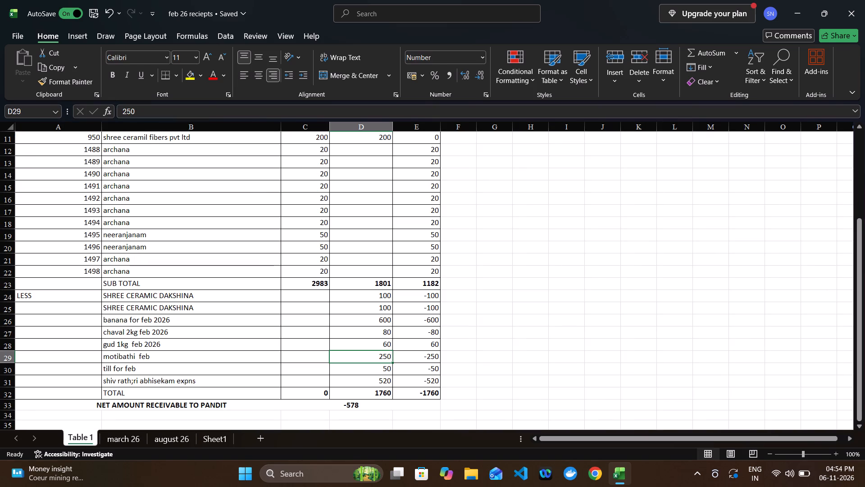
{"action": "scroll", "coordinate": [348, 379], "scroll_direction": "down", "scroll_amount": 1}
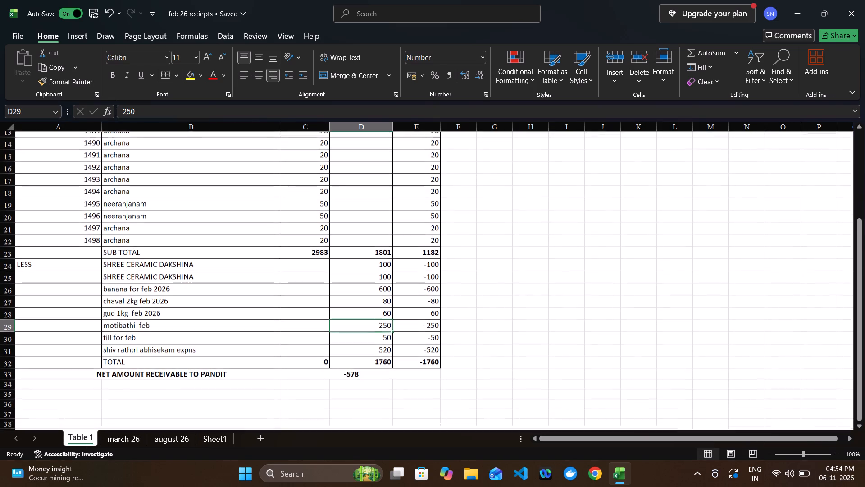
{"action": "scroll", "coordinate": [348, 379], "scroll_direction": "down", "scroll_amount": 1}
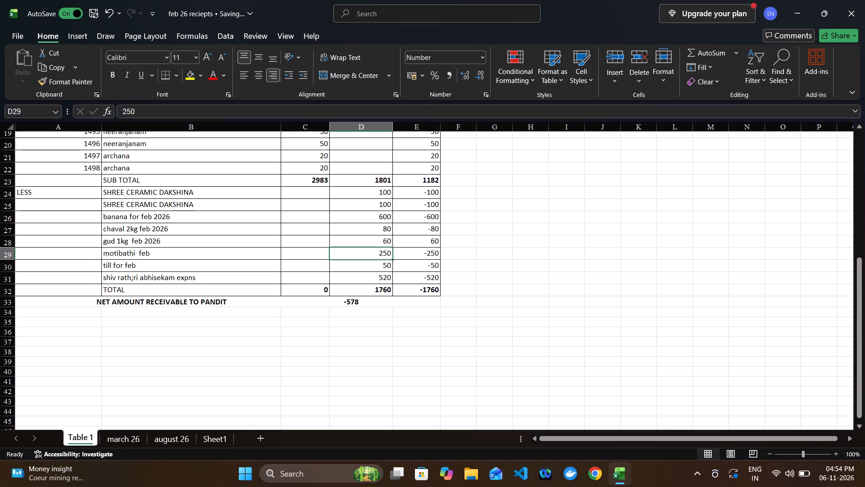
{"action": "left_click", "coordinate": [128, 441]}
{"action": "scroll", "coordinate": [165, 392], "scroll_direction": "down", "scroll_amount": 4}
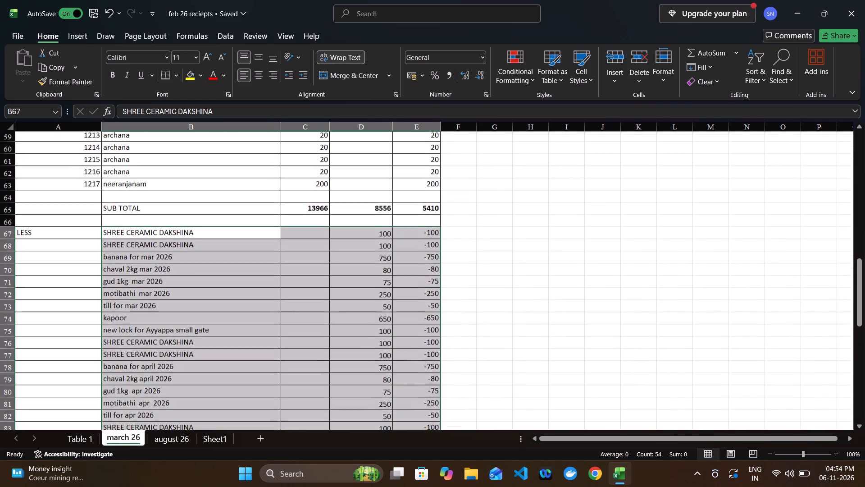
{"action": "scroll", "coordinate": [165, 392], "scroll_direction": "down", "scroll_amount": 3}
{"action": "left_click", "coordinate": [148, 352]}
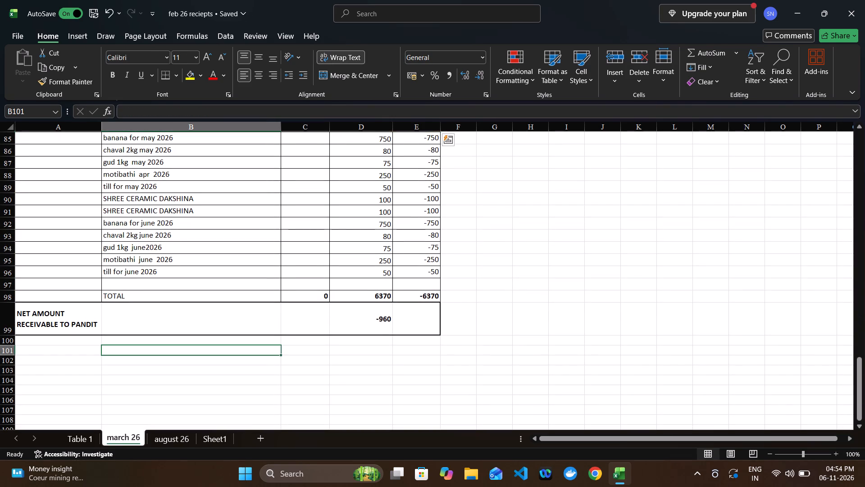
{"action": "scroll", "coordinate": [72, 444], "scroll_direction": "right", "scroll_amount": 1}
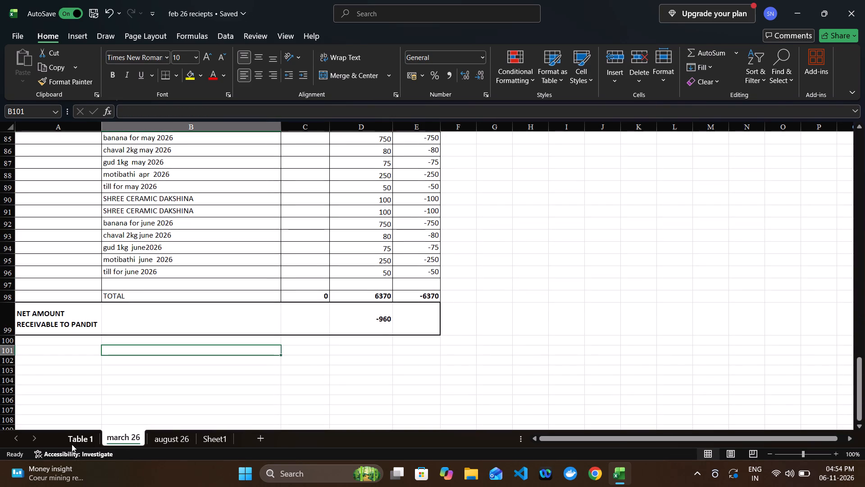
{"action": "scroll", "coordinate": [93, 436], "scroll_direction": "right", "scroll_amount": 1}
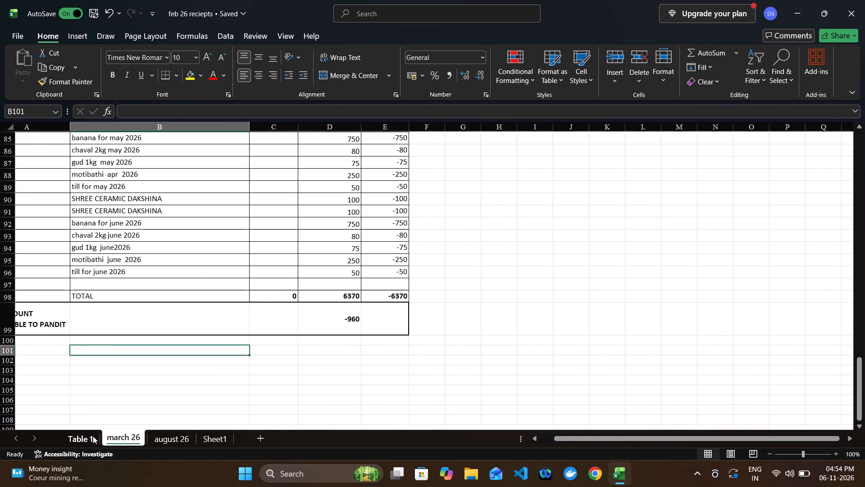
{"action": "scroll", "coordinate": [93, 436], "scroll_direction": "right", "scroll_amount": 4}
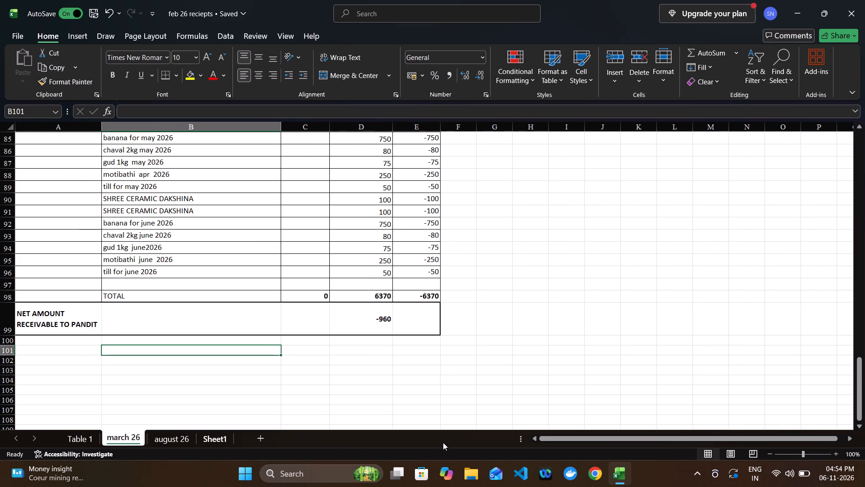
{"action": "left_click", "coordinate": [181, 436]}
{"action": "scroll", "coordinate": [125, 399], "scroll_direction": "down", "scroll_amount": 1}
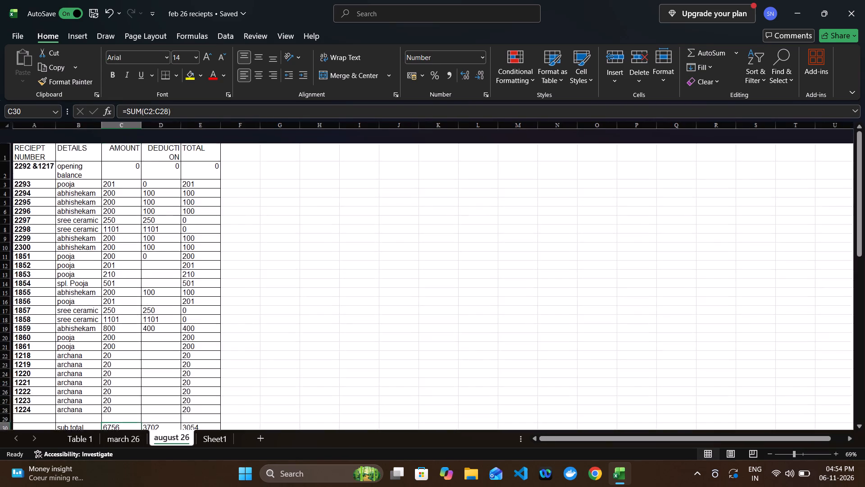
{"action": "scroll", "coordinate": [125, 399], "scroll_direction": "down", "scroll_amount": 8}
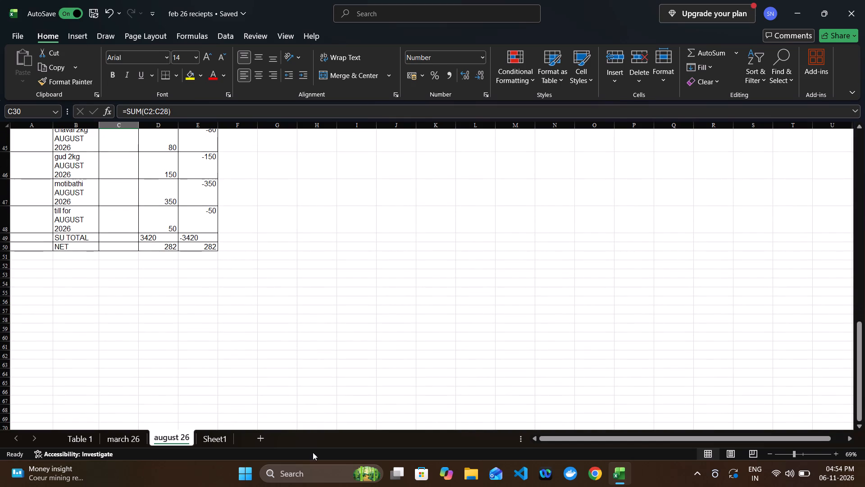
Search the computer for the temple reciept workbook and open it.
{"action": "left_click", "coordinate": [305, 473]}
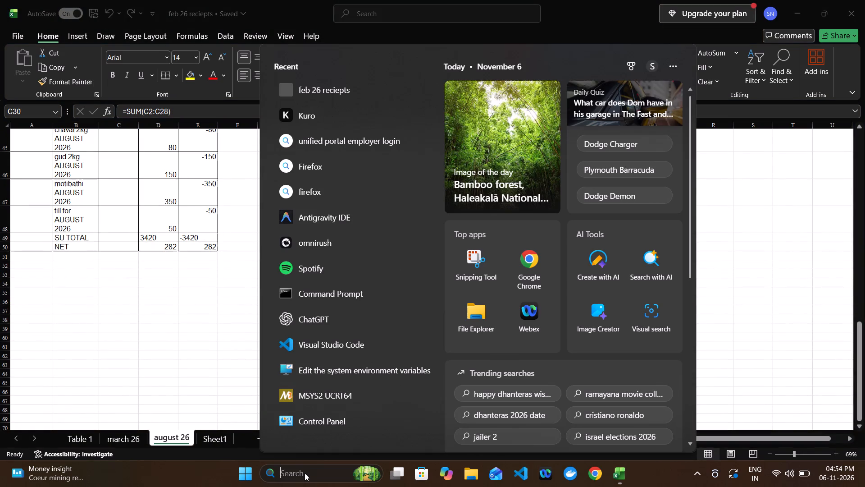
{"action": "type", "text": "rec"}
{"action": "key", "text": "i"}
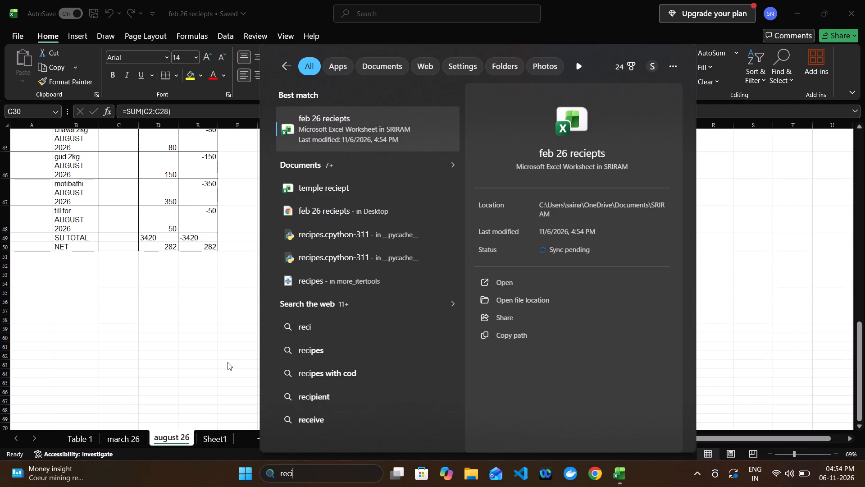
{"action": "left_click", "coordinate": [328, 185]}
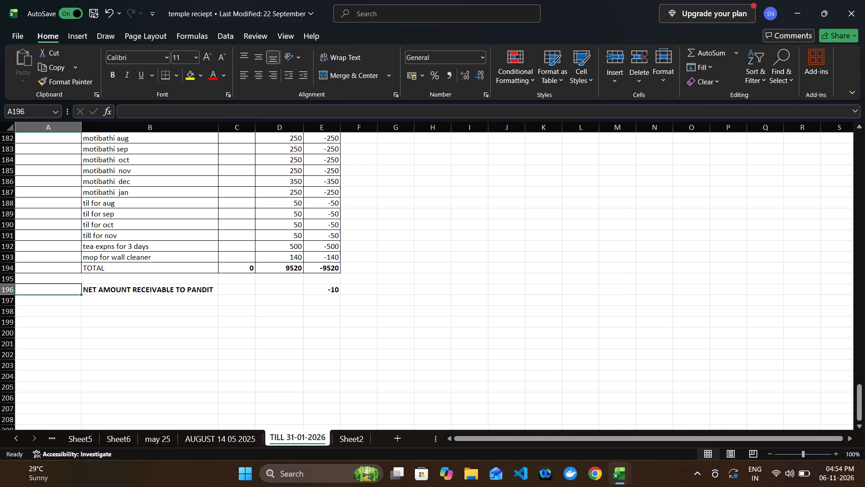
Compare the SUMMARY list on Sheet2 with the payable totals at the bottom of Sheet1 and Sheet4.
{"action": "left_click", "coordinate": [355, 441]}
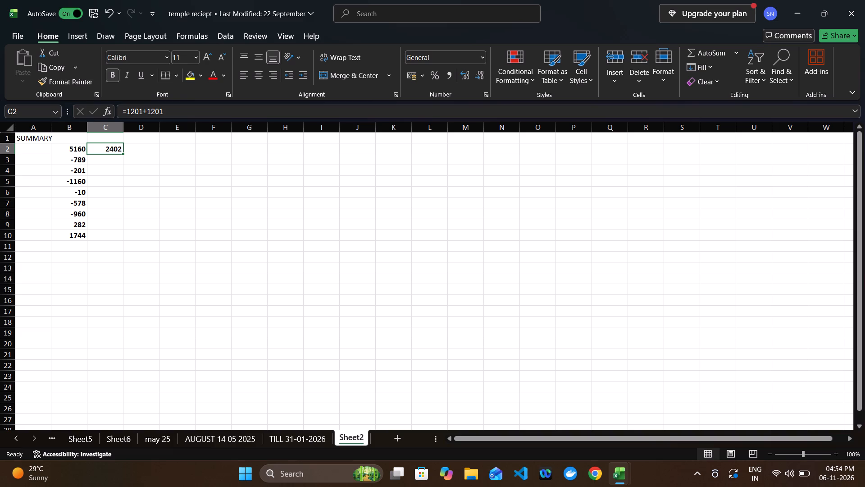
{"action": "left_click", "coordinate": [108, 149]}
{"action": "left_click", "coordinate": [72, 245]}
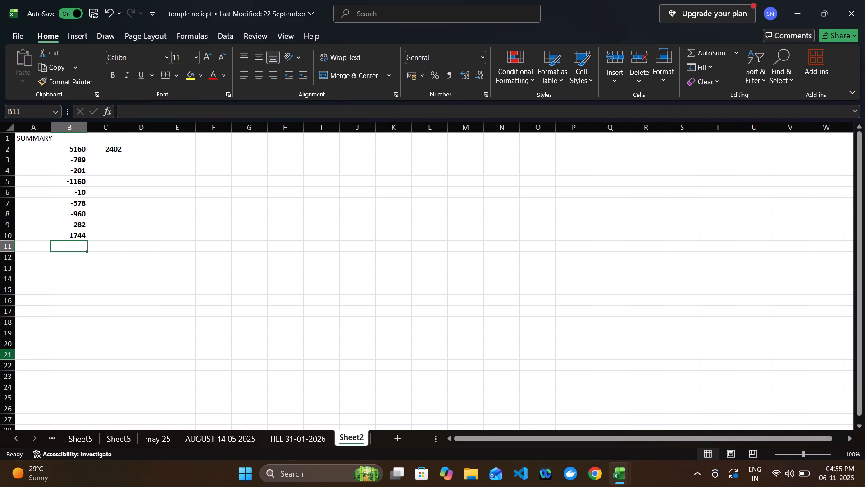
{"action": "left_click", "coordinate": [14, 440]}
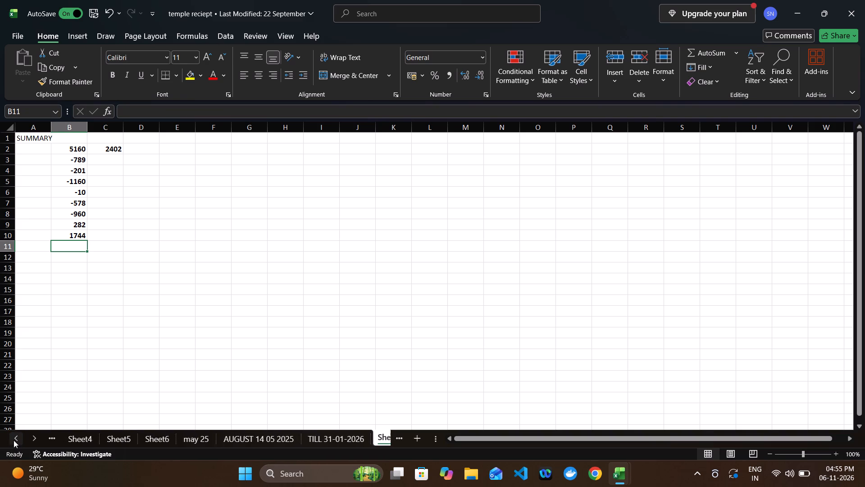
{"action": "left_click", "coordinate": [14, 440]}
{"action": "left_click", "coordinate": [14, 440]}
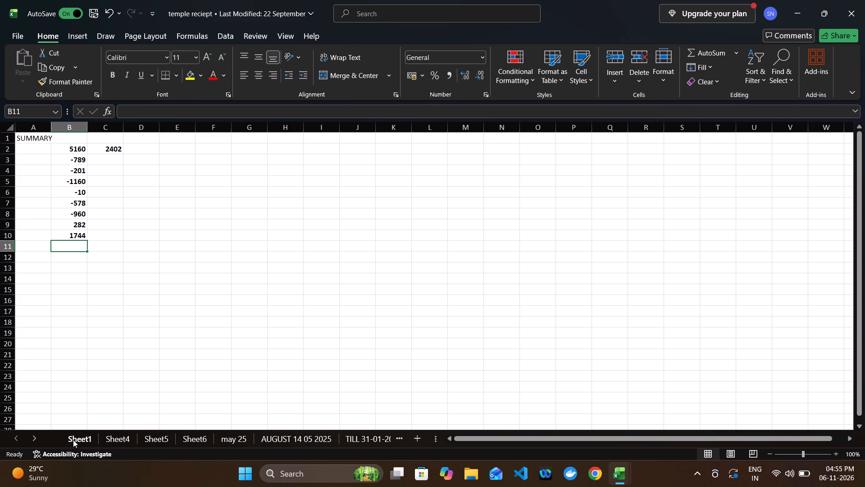
{"action": "left_click", "coordinate": [73, 440]}
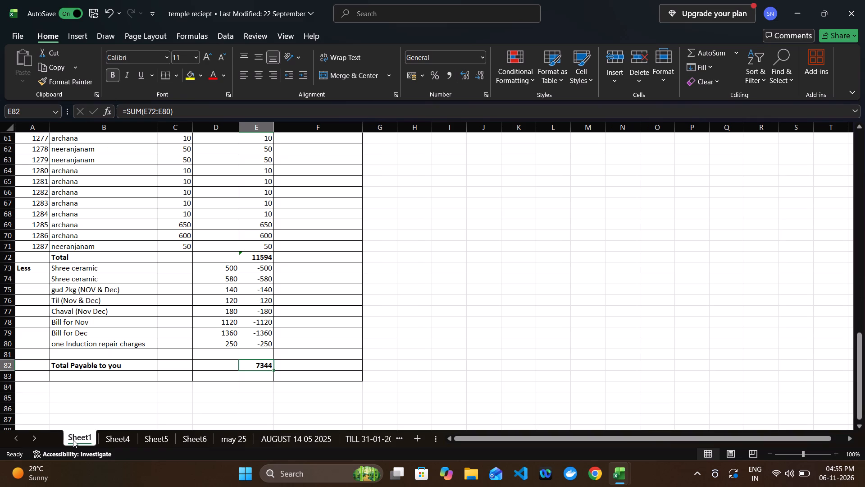
{"action": "left_click", "coordinate": [117, 437]}
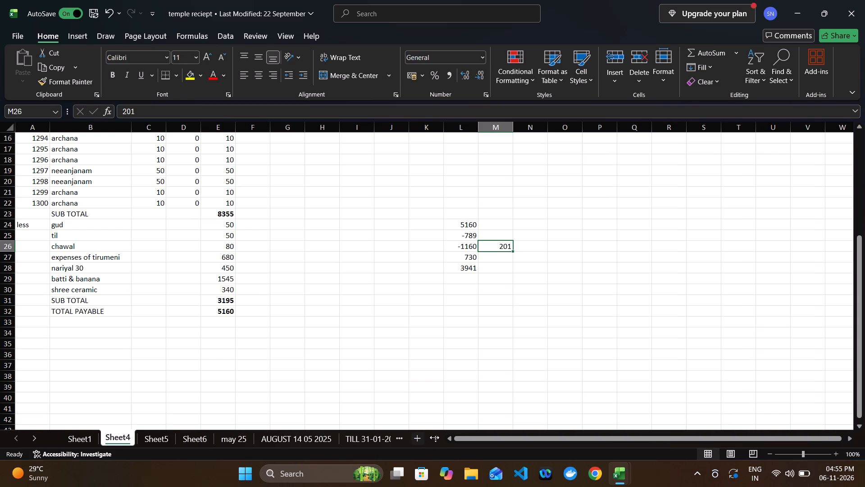
{"action": "scroll", "coordinate": [317, 459], "scroll_direction": "left", "scroll_amount": 2}
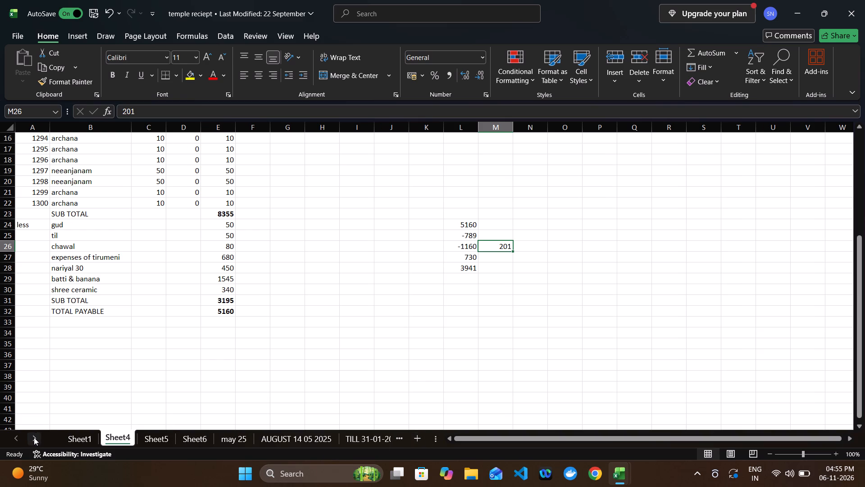
{"action": "triple_click", "coordinate": [34, 437]}
{"action": "left_click", "coordinate": [34, 437]}
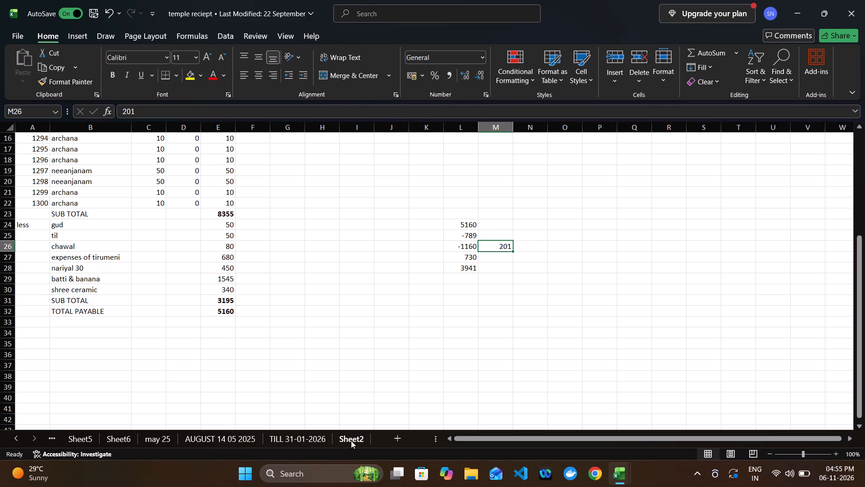
{"action": "left_click", "coordinate": [349, 437]}
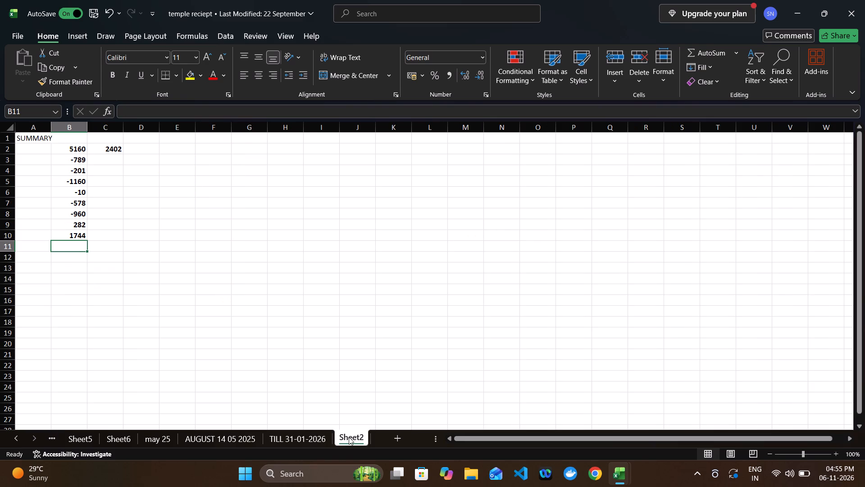
Check the closing balance on Sheet5 against the total payable on Sheet4.
{"action": "triple_click", "coordinate": [17, 439]}
{"action": "double_click", "coordinate": [17, 439]}
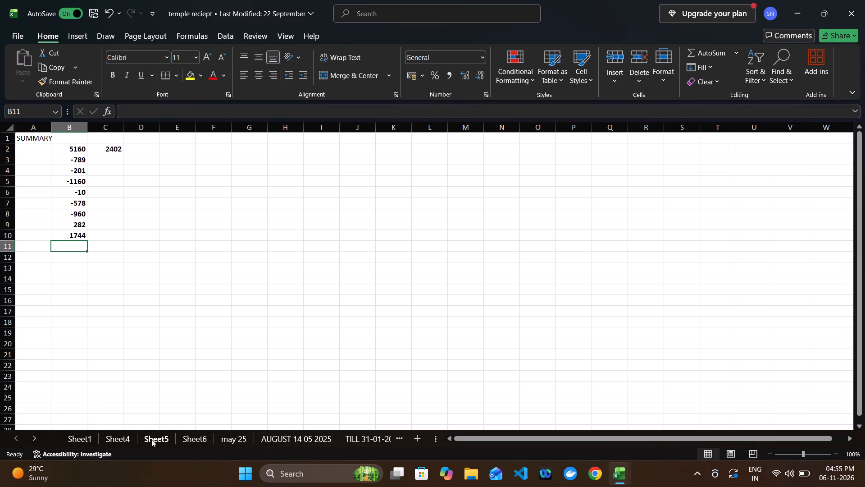
{"action": "left_click", "coordinate": [152, 439]}
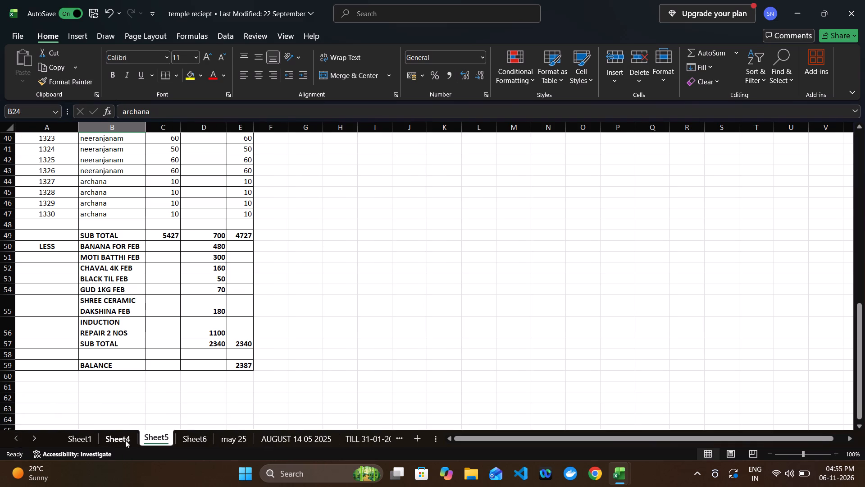
{"action": "left_click", "coordinate": [121, 438]}
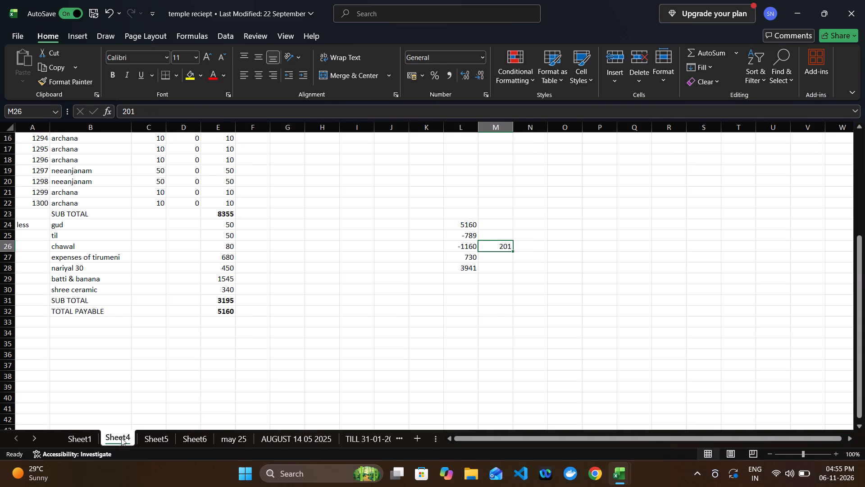
{"action": "left_click", "coordinate": [154, 436]}
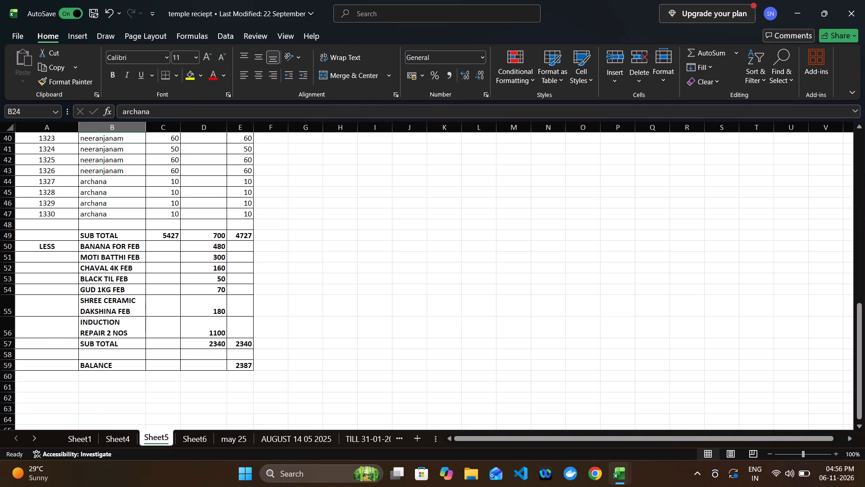
Read through Sheet5's receipts from the header row down to the deductions, subtotal and balance.
{"action": "key", "text": "Up"}
{"action": "key", "text": "Up"}
{"action": "key", "text": "Up"}
{"action": "key", "text": "Up"}
{"action": "key", "text": "Up"}
{"action": "key", "text": "Up"}
{"action": "key", "text": "Up"}
{"action": "key", "text": "Up"}
{"action": "key", "text": "Up"}
{"action": "key", "text": "Up"}
{"action": "key", "text": "Up"}
{"action": "key", "text": "Up"}
{"action": "key", "text": "Up"}
{"action": "key", "text": "Up"}
{"action": "key", "text": "Up"}
{"action": "key", "text": "Up"}
{"action": "key", "text": "Up"}
{"action": "key", "text": "Up"}
{"action": "key", "text": "Up"}
{"action": "key", "text": "Up"}
{"action": "key", "text": "Up"}
{"action": "key", "text": "Up"}
{"action": "key", "text": "Up"}
{"action": "key", "text": "Up"}
{"action": "key", "text": "Up"}
{"action": "key", "text": "Up"}
{"action": "key", "text": "Up"}
{"action": "key", "text": "Up"}
{"action": "key", "text": "Up"}
{"action": "key", "text": "Up"}
{"action": "key", "text": "Up"}
{"action": "key", "text": "Up"}
{"action": "key", "text": "Up"}
{"action": "key", "text": "Up"}
{"action": "key", "text": "Up"}
{"action": "key", "text": "Up"}
{"action": "key", "text": "Up"}
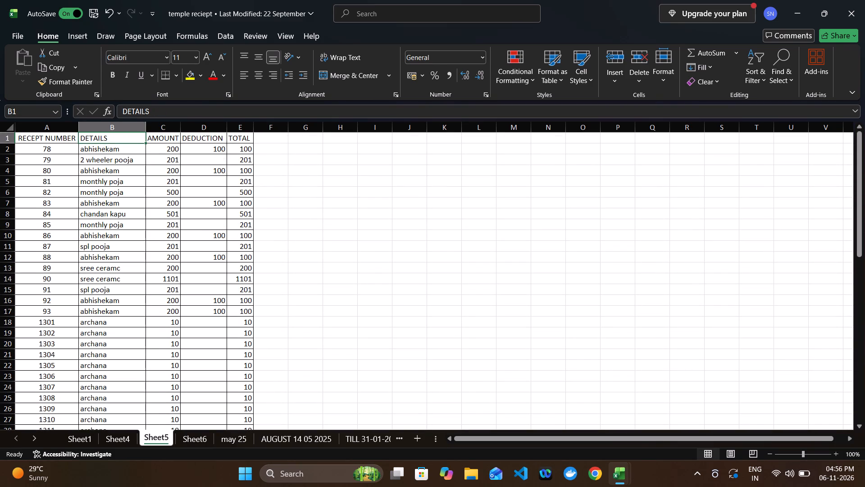
{"action": "key", "text": "Up"}
{"action": "key", "text": "Up"}
{"action": "key", "text": "Up"}
{"action": "key", "text": "Down"}
{"action": "key", "text": "Down"}
{"action": "key", "text": "Down"}
{"action": "key", "text": "Down"}
{"action": "key", "text": "Down"}
{"action": "key", "text": "Down"}
{"action": "key", "text": "Down"}
{"action": "key", "text": "Down"}
{"action": "key", "text": "Down"}
{"action": "key", "text": "Down"}
{"action": "key", "text": "Down"}
{"action": "key", "text": "Down"}
{"action": "key", "text": "Down"}
{"action": "key", "text": "Down"}
{"action": "key", "text": "Down"}
{"action": "key", "text": "Down"}
{"action": "key", "text": "Down"}
{"action": "key", "text": "Down"}
{"action": "key", "text": "Down"}
{"action": "key", "text": "Down"}
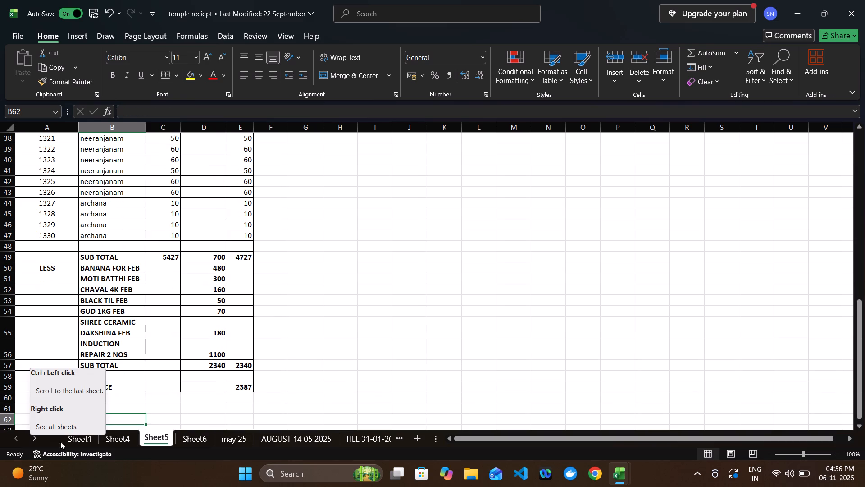
Compare the SUMMARY list on Sheet2 with the closing balance on Sheet5 and the total on Sheet6.
{"action": "scroll", "coordinate": [209, 444], "scroll_direction": "left", "scroll_amount": 1}
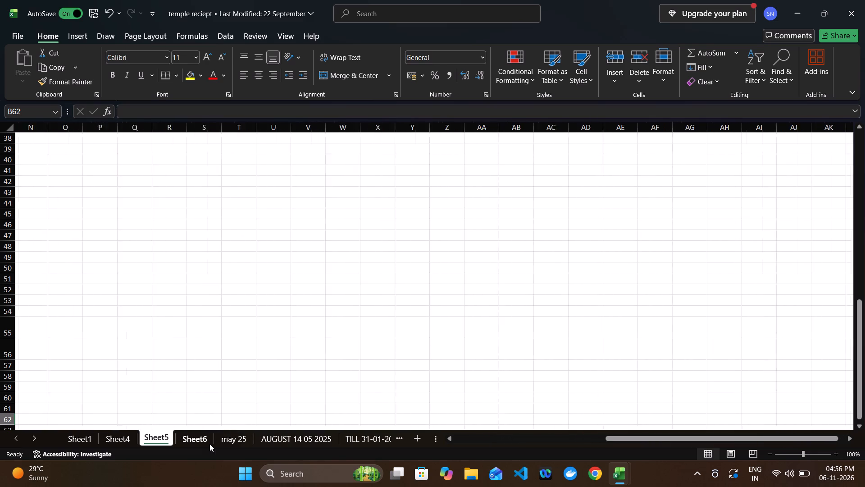
{"action": "scroll", "coordinate": [209, 444], "scroll_direction": "left", "scroll_amount": 10}
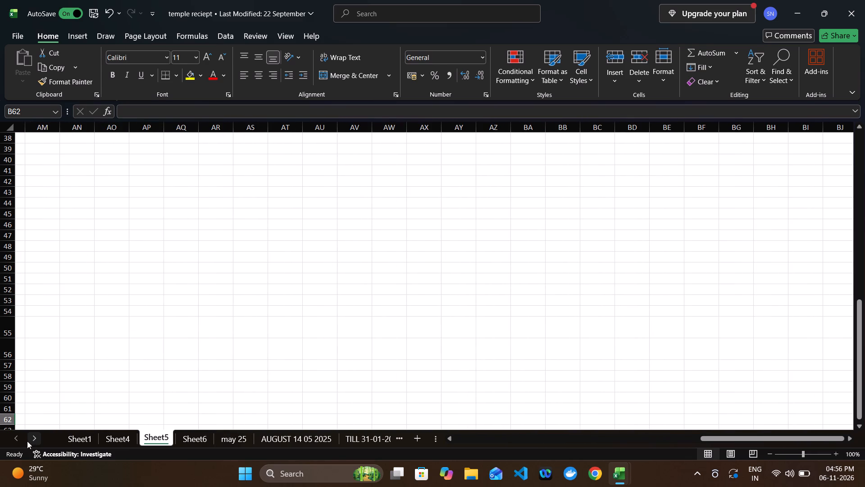
{"action": "triple_click", "coordinate": [33, 439]}
{"action": "left_click", "coordinate": [33, 439]}
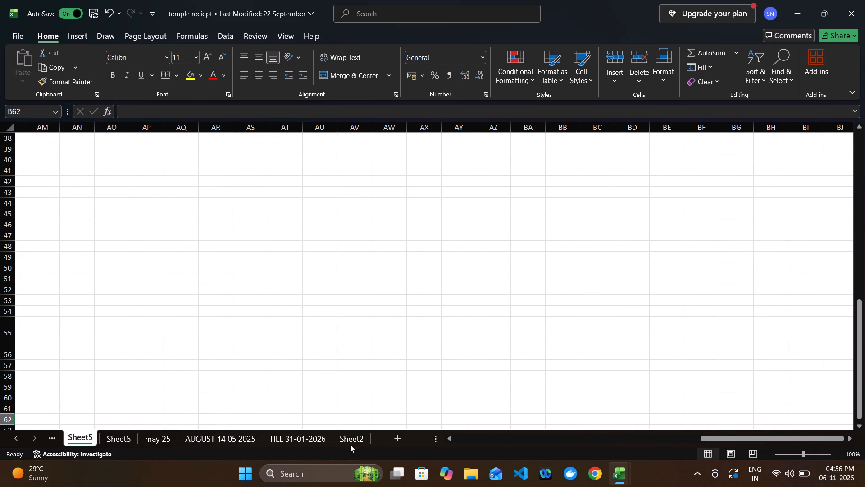
{"action": "left_click", "coordinate": [350, 442]}
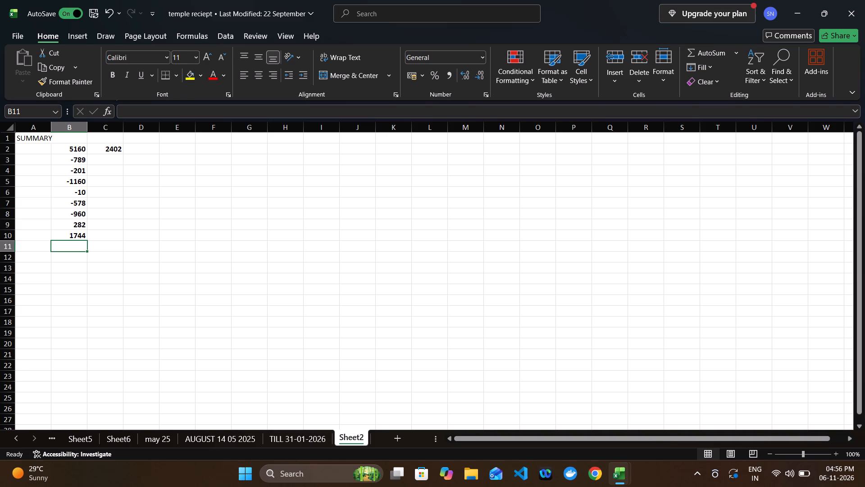
{"action": "left_click", "coordinate": [17, 443]}
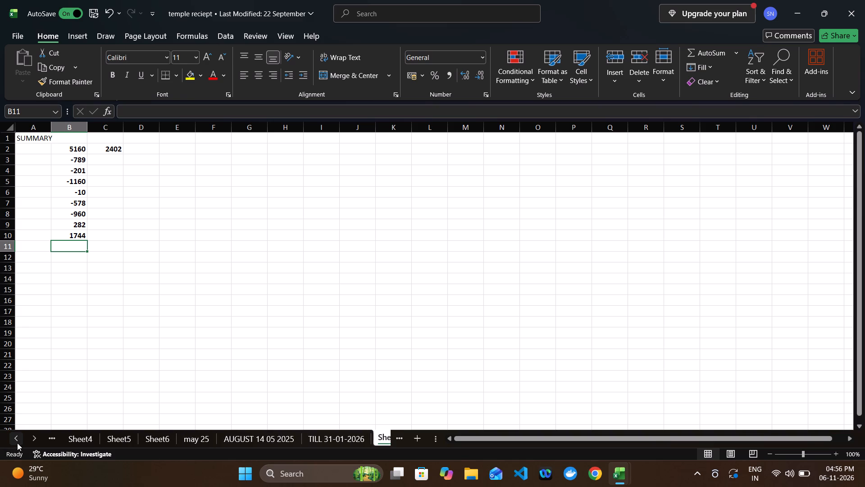
{"action": "left_click", "coordinate": [113, 440]}
{"action": "scroll", "coordinate": [220, 345], "scroll_direction": "right", "scroll_amount": 3}
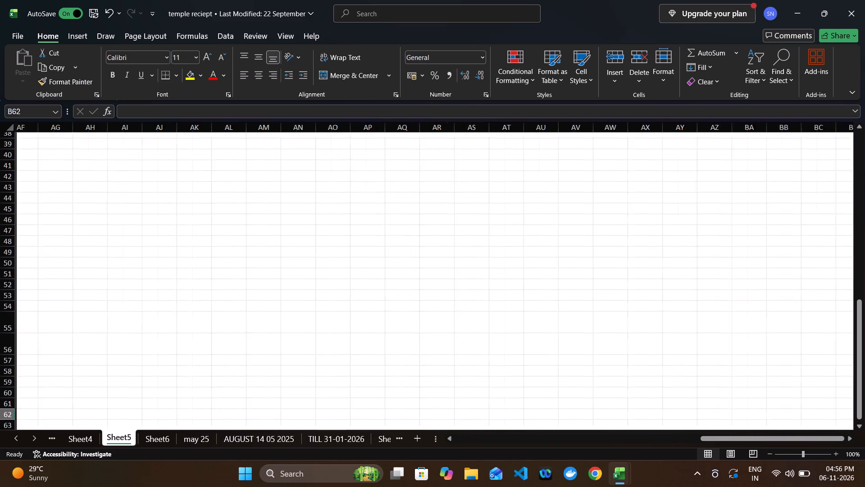
{"action": "scroll", "coordinate": [220, 345], "scroll_direction": "right", "scroll_amount": 8}
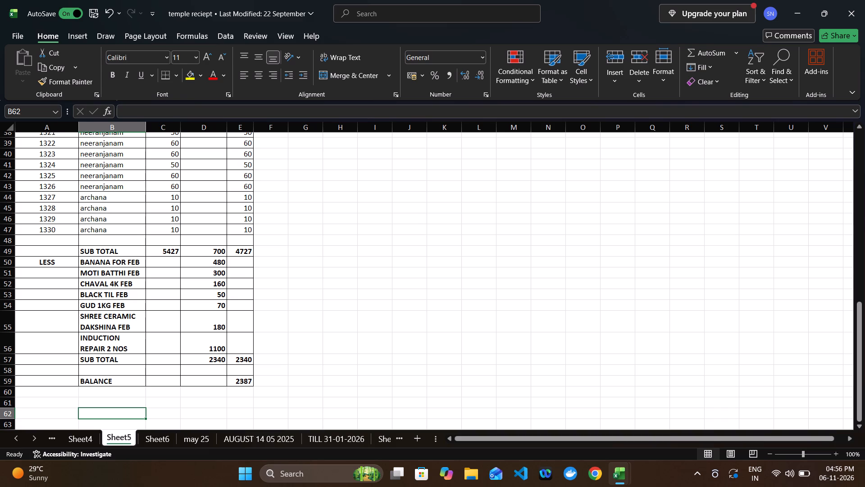
{"action": "left_click", "coordinate": [155, 439]}
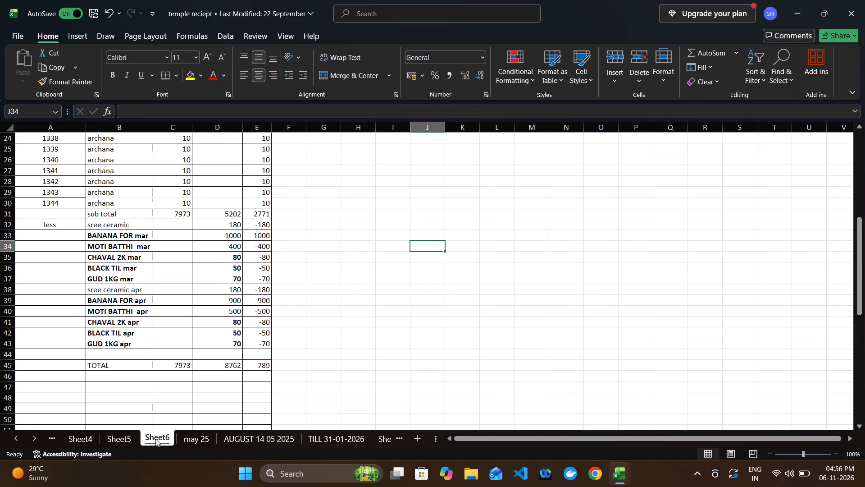
{"action": "double_click", "coordinate": [33, 439]}
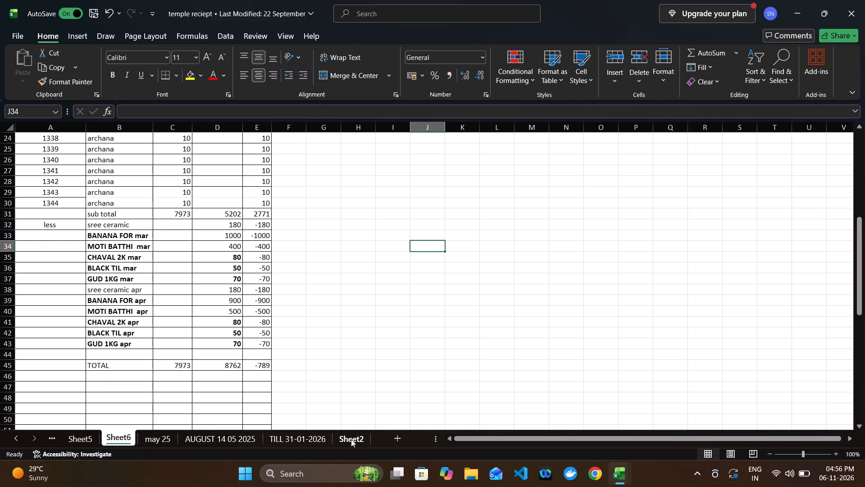
{"action": "left_click", "coordinate": [351, 439]}
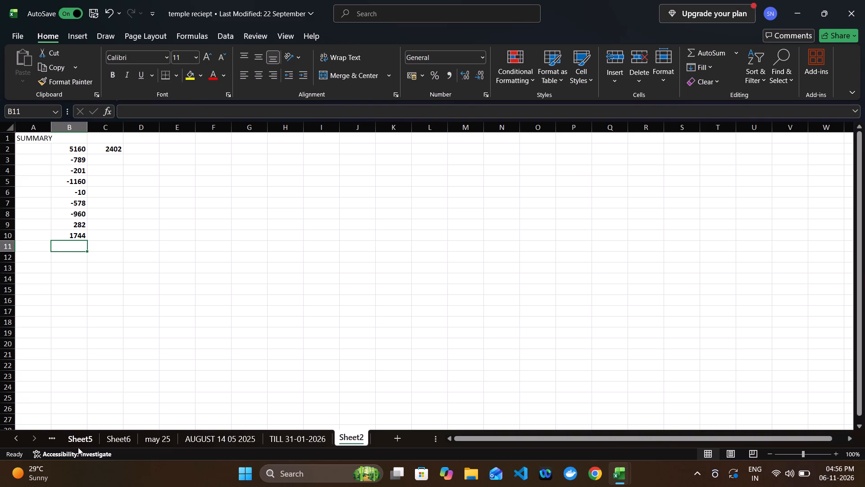
Check the closing payable totals on Sheet1 and Sheet4 and the balance on Sheet5.
{"action": "triple_click", "coordinate": [14, 438]}
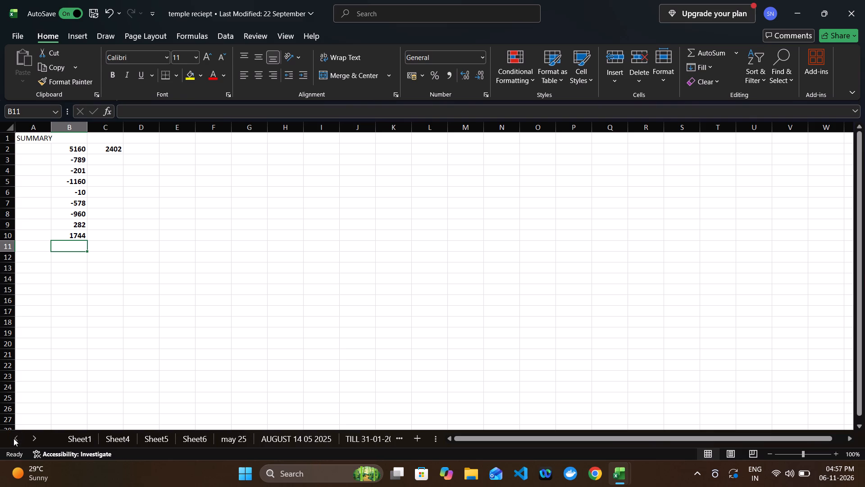
{"action": "double_click", "coordinate": [14, 438]}
{"action": "left_click_drag", "start_coordinate": [14, 438], "coordinate": [190, 459]}
{"action": "left_click", "coordinate": [81, 438]}
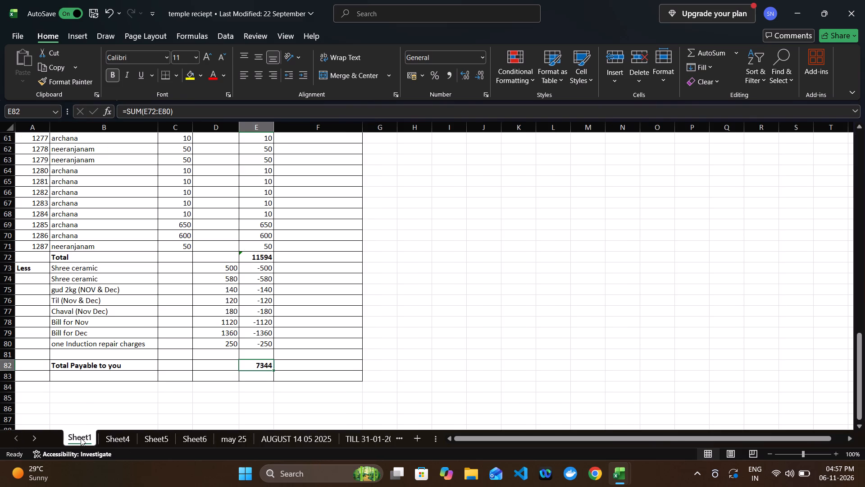
{"action": "left_click", "coordinate": [115, 437]}
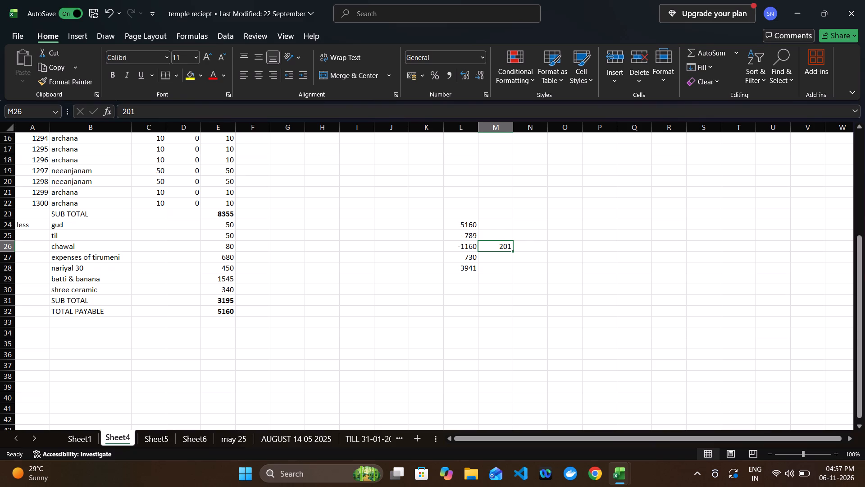
{"action": "left_click", "coordinate": [153, 440]}
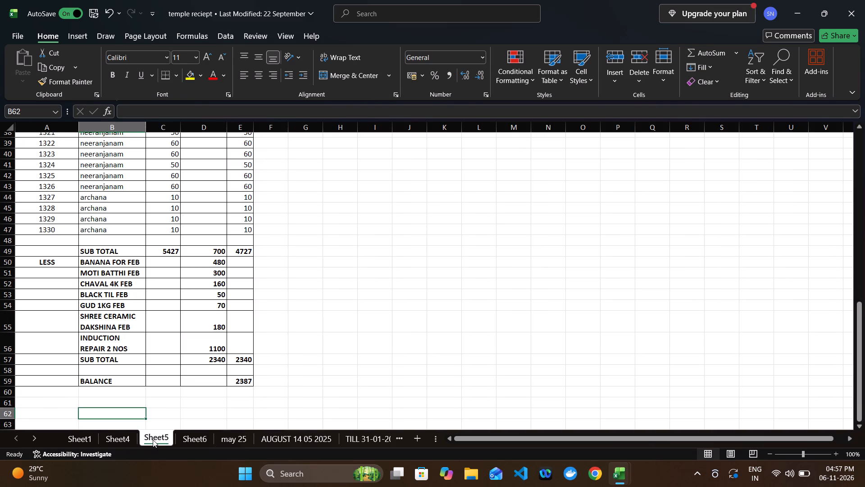
Review Sheet5's receipts from the header row down to the deductions and their subtotal.
{"action": "key", "text": "Up"}
{"action": "key", "text": "Up"}
{"action": "key", "text": "Up"}
{"action": "key", "text": "Up"}
{"action": "key", "text": "Up"}
{"action": "key", "text": "Up"}
{"action": "key", "text": "Up"}
{"action": "key", "text": "Up"}
{"action": "key", "text": "Up"}
{"action": "key", "text": "Up"}
{"action": "key", "text": "Up"}
{"action": "key", "text": "Up"}
{"action": "key", "text": "Up"}
{"action": "key", "text": "Up"}
{"action": "key", "text": "Up"}
{"action": "key", "text": "Up"}
{"action": "key", "text": "Up"}
{"action": "key", "text": "Up"}
{"action": "key", "text": "Up"}
{"action": "key", "text": "Up"}
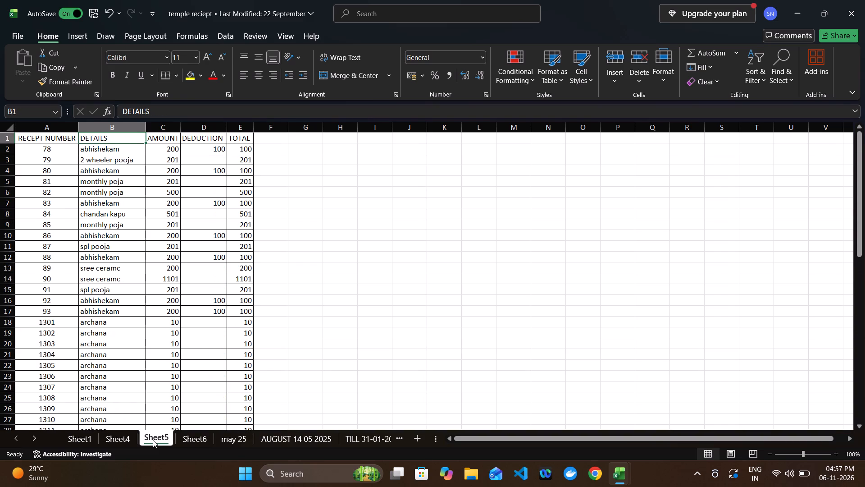
{"action": "key", "text": "Down"}
{"action": "key", "text": "Down"}
{"action": "key", "text": "Down"}
{"action": "key", "text": "Down"}
{"action": "key", "text": "Down"}
{"action": "key", "text": "Down"}
{"action": "key", "text": "Down"}
{"action": "key", "text": "Down"}
{"action": "key", "text": "Down"}
{"action": "key", "text": "Down"}
{"action": "key", "text": "Down"}
{"action": "key", "text": "Down"}
{"action": "key", "text": "Down"}
{"action": "key", "text": "Down"}
{"action": "key", "text": "Down"}
{"action": "key", "text": "Down"}
{"action": "key", "text": "Down"}
{"action": "key", "text": "Down"}
{"action": "key", "text": "Down"}
{"action": "key", "text": "Down"}
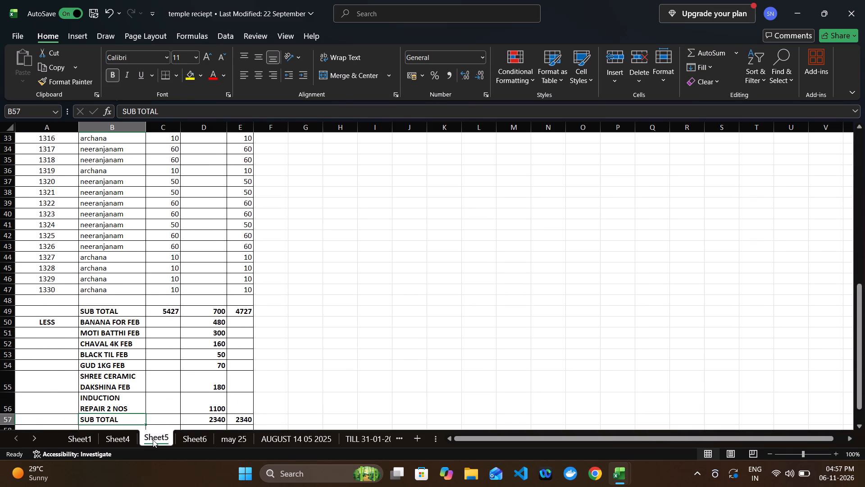
{"action": "key", "text": "Down"}
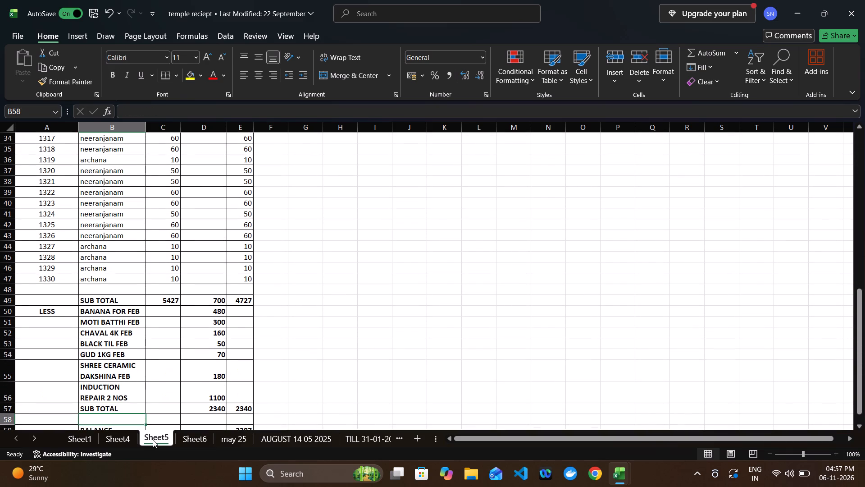
Check whether the opening balance amount on Sheet6 carries over from Sheet4's total payable or Sheet5's closing balance.
{"action": "left_click", "coordinate": [125, 441]}
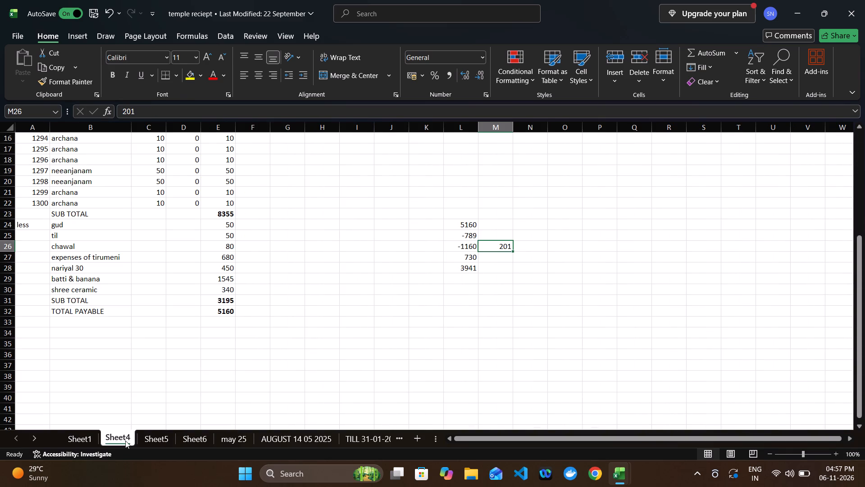
{"action": "left_click", "coordinate": [152, 439]}
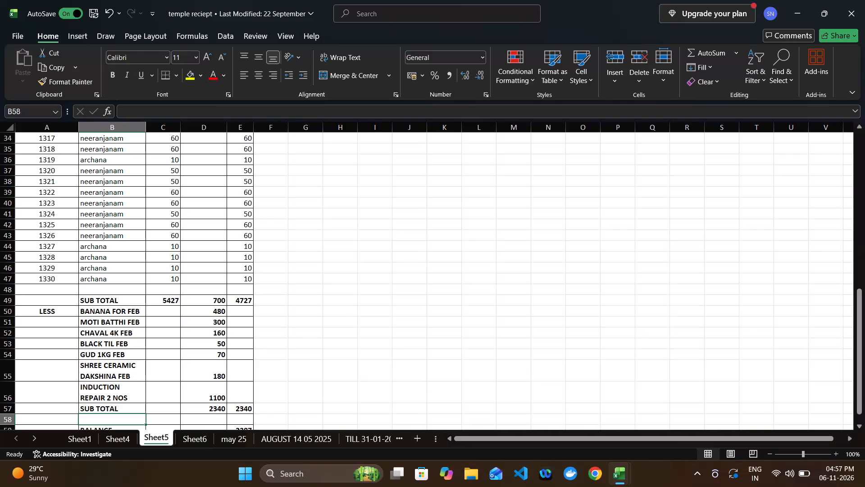
{"action": "scroll", "coordinate": [155, 268], "scroll_direction": "up", "scroll_amount": 4}
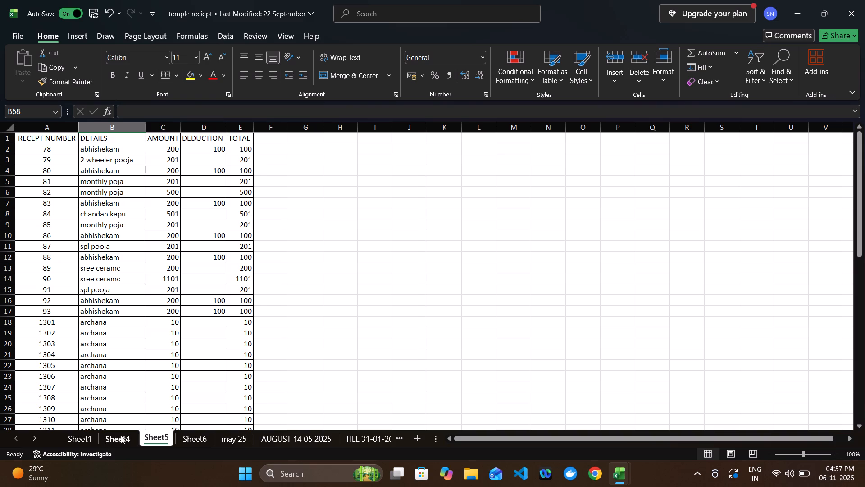
{"action": "left_click", "coordinate": [206, 440]}
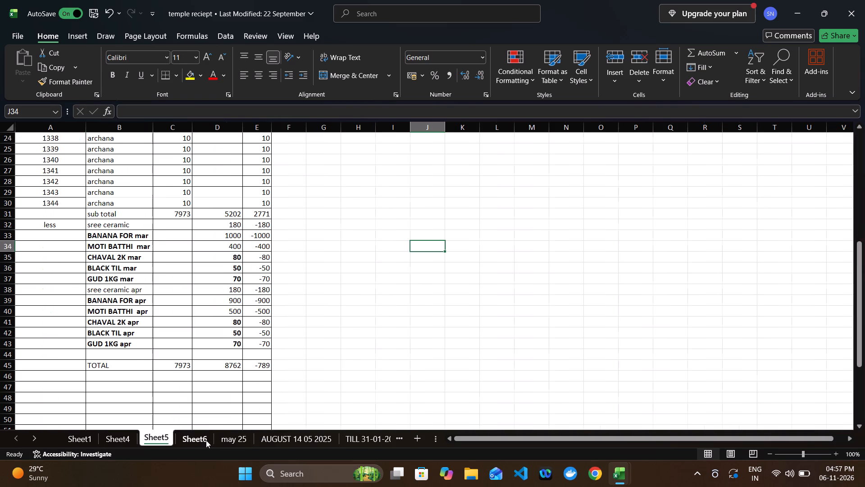
{"action": "scroll", "coordinate": [141, 326], "scroll_direction": "up", "scroll_amount": 3}
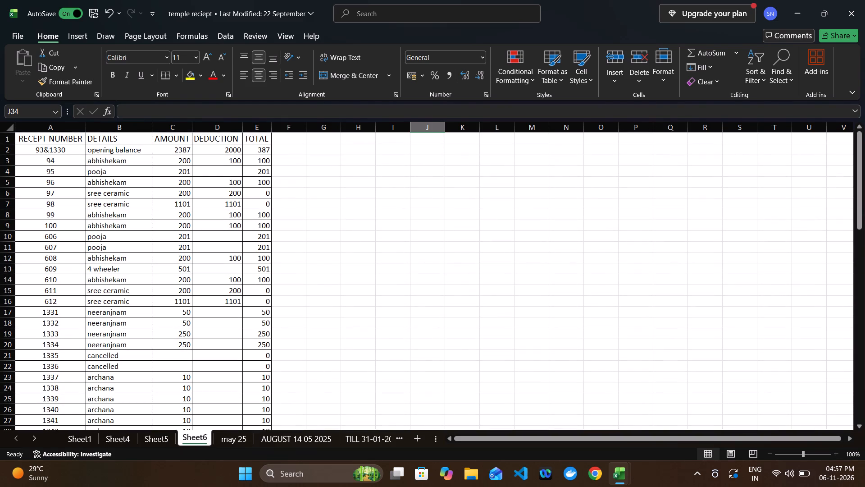
{"action": "left_click", "coordinate": [180, 152]}
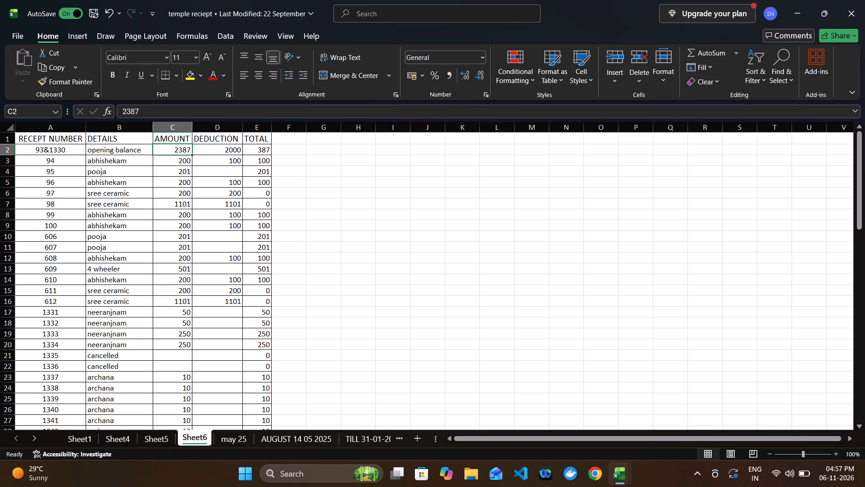
{"action": "left_click", "coordinate": [144, 437]}
{"action": "scroll", "coordinate": [154, 406], "scroll_direction": "down", "scroll_amount": 3}
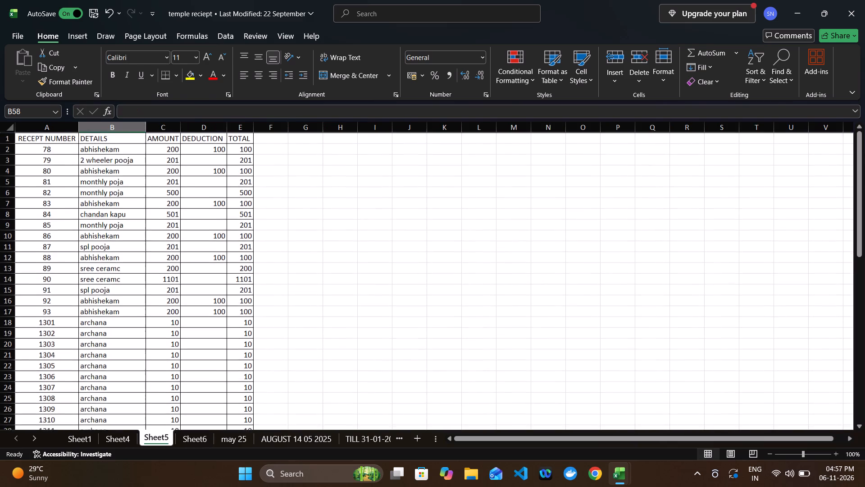
{"action": "scroll", "coordinate": [154, 406], "scroll_direction": "down", "scroll_amount": 3}
{"action": "scroll", "coordinate": [154, 406], "scroll_direction": "up", "scroll_amount": 7}
{"action": "scroll", "coordinate": [154, 406], "scroll_direction": "down", "scroll_amount": 1}
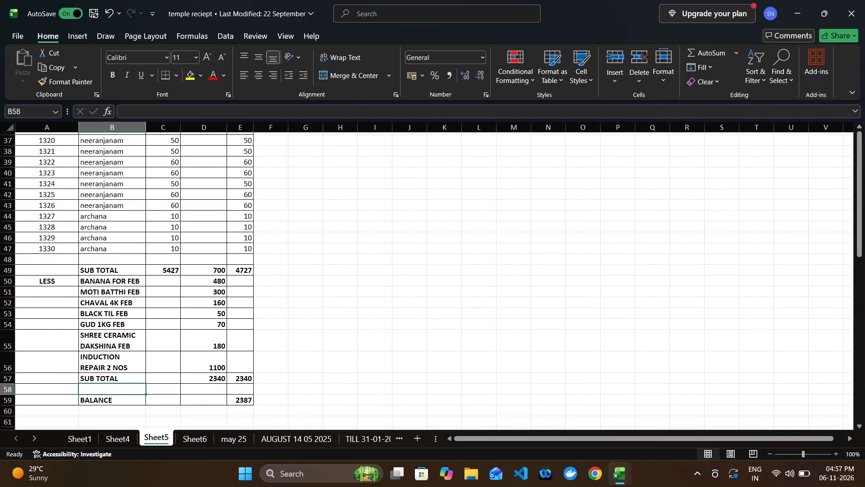
{"action": "left_click", "coordinate": [182, 443]}
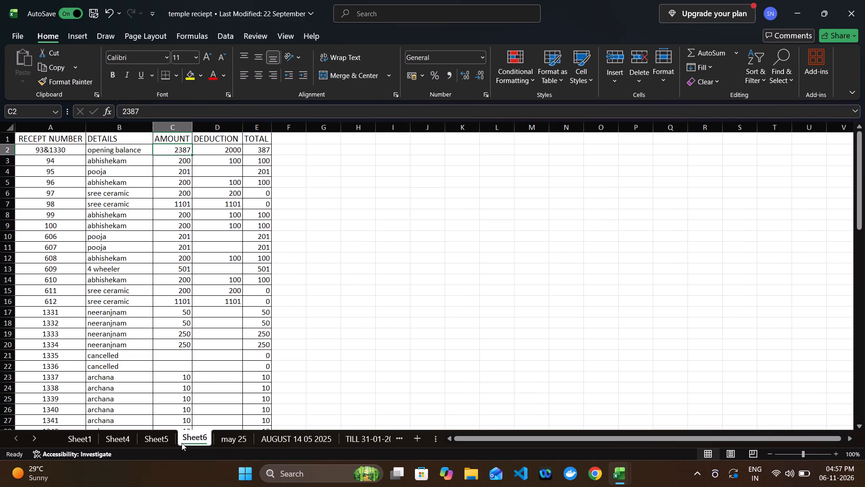
Compare the closing totals on Sheet6 and the may 25 sheet with those on Sheet5 and Sheet4.
{"action": "scroll", "coordinate": [203, 250], "scroll_direction": "down", "scroll_amount": 2}
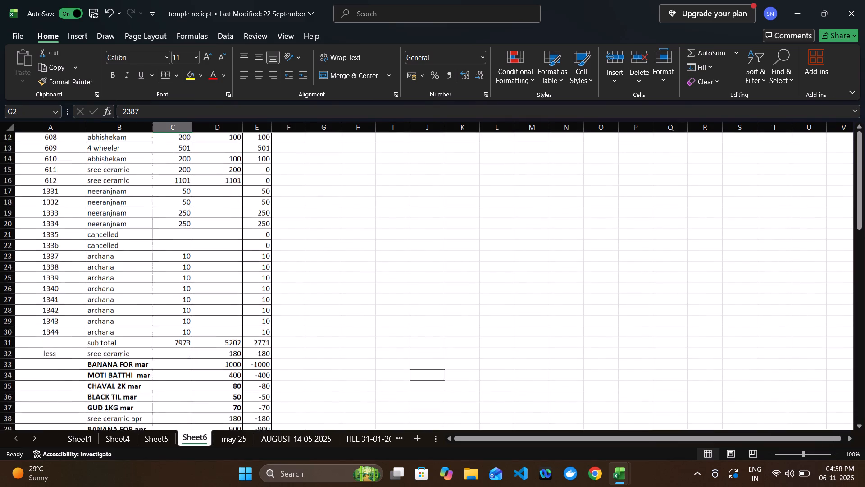
{"action": "scroll", "coordinate": [203, 250], "scroll_direction": "down", "scroll_amount": 1}
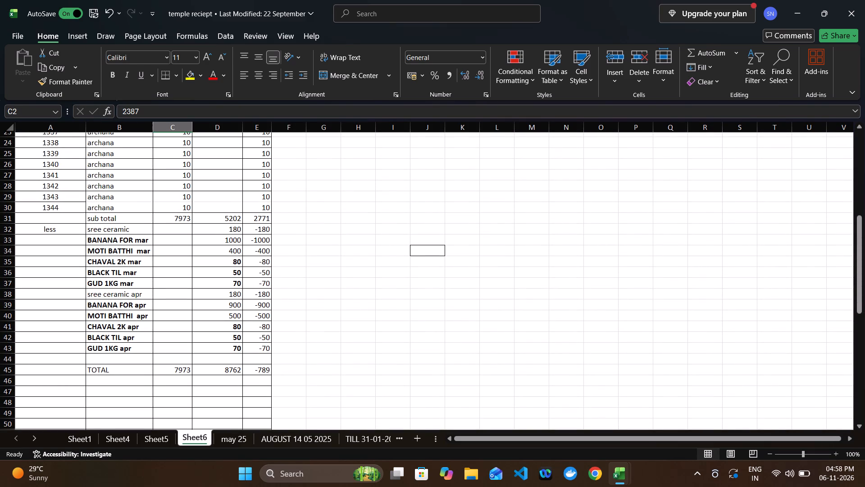
{"action": "left_click", "coordinate": [233, 437]}
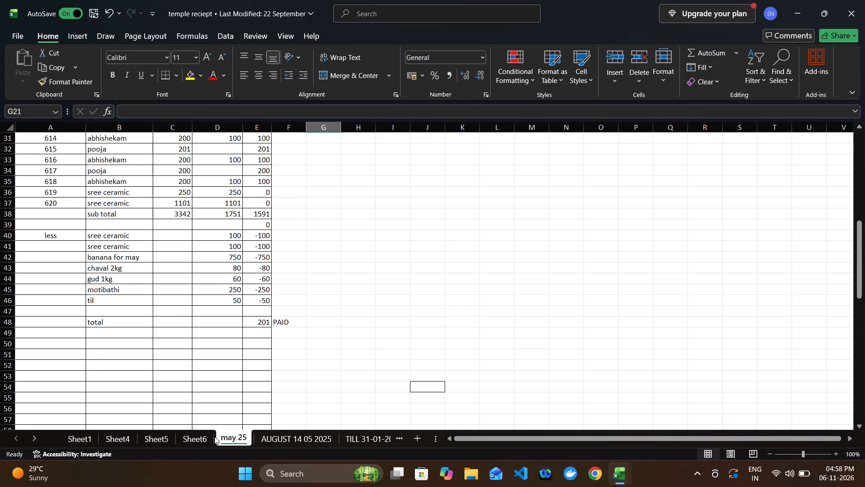
{"action": "left_click", "coordinate": [198, 435]}
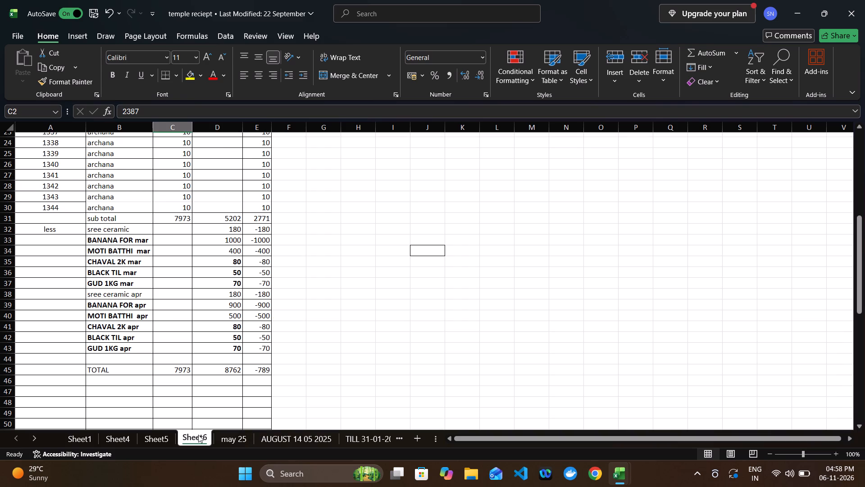
{"action": "left_click", "coordinate": [153, 436]}
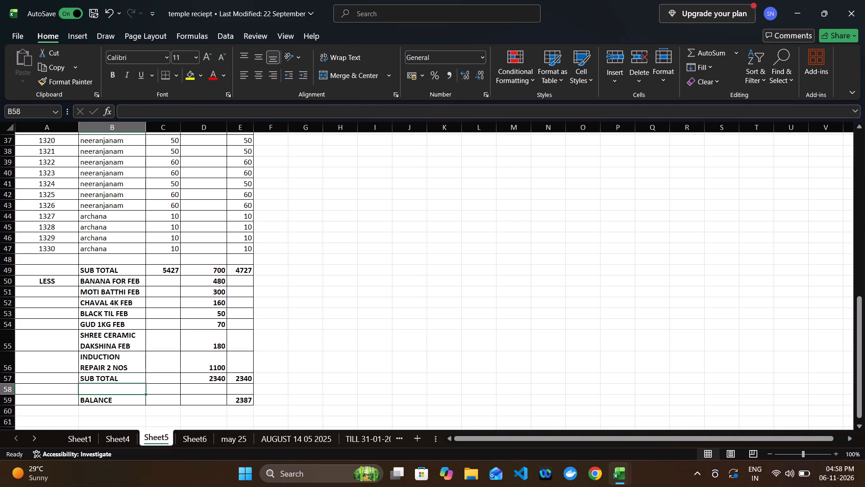
{"action": "left_click", "coordinate": [118, 439]}
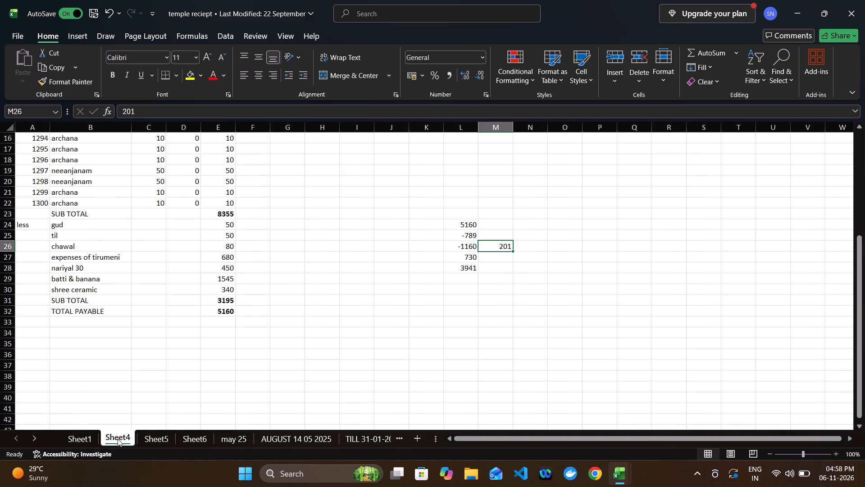
{"action": "left_click", "coordinate": [159, 436]}
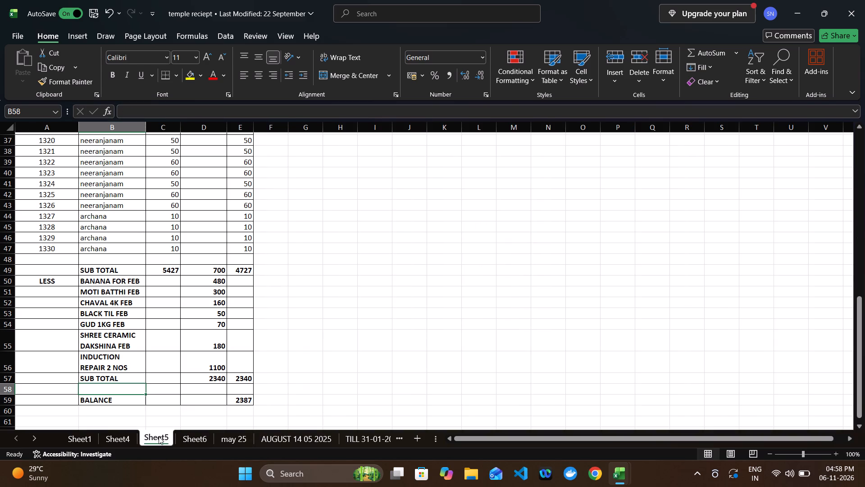
Compare the closing totals on Sheet6, may 25 and AUGUST 14 05 2025 with the entries in Sheet2's SUMMARY list.
{"action": "left_click", "coordinate": [193, 435]}
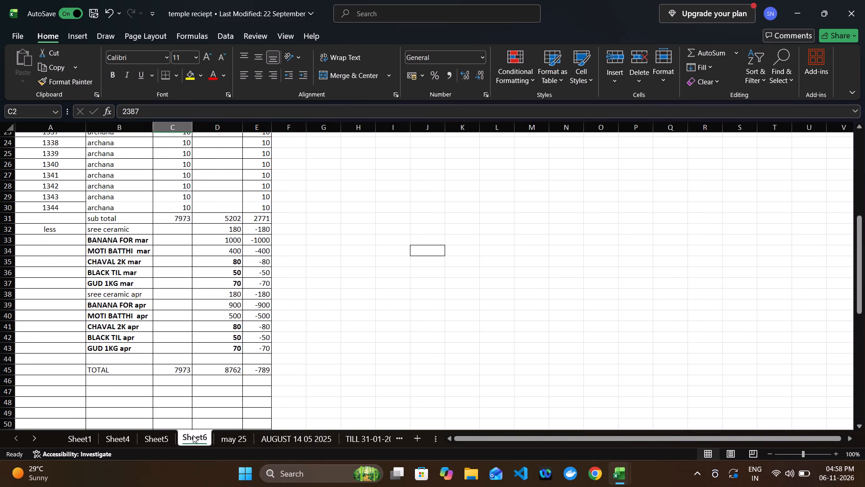
{"action": "left_click", "coordinate": [237, 439]}
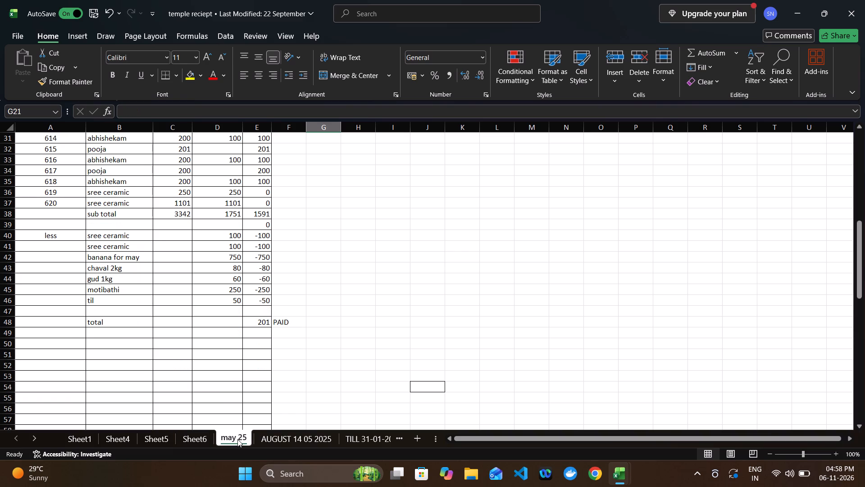
{"action": "scroll", "coordinate": [142, 349], "scroll_direction": "up", "scroll_amount": 3}
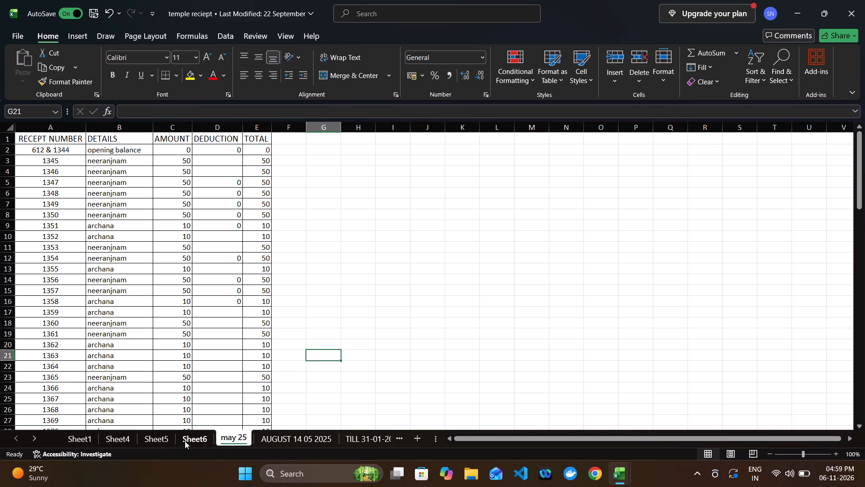
{"action": "left_click", "coordinate": [35, 438]}
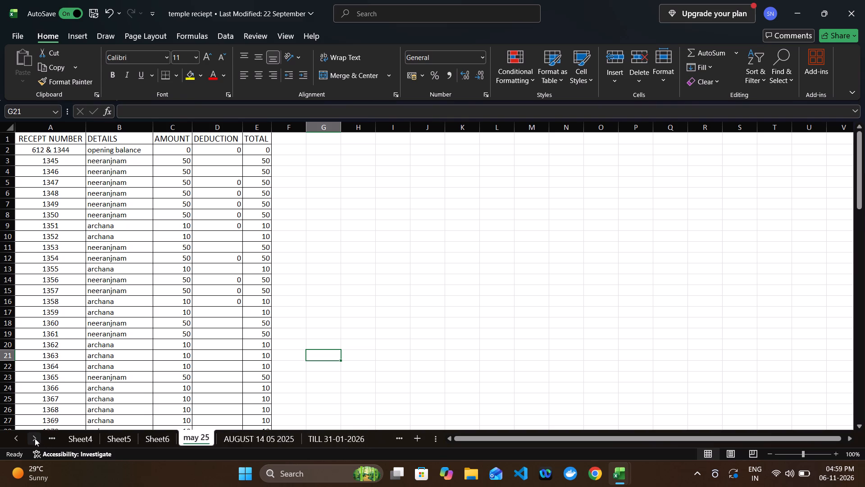
{"action": "scroll", "coordinate": [382, 440], "scroll_direction": "down", "scroll_amount": 1, "text": "ctrl"}
{"action": "scroll", "coordinate": [382, 440], "scroll_direction": "left", "scroll_amount": 1}
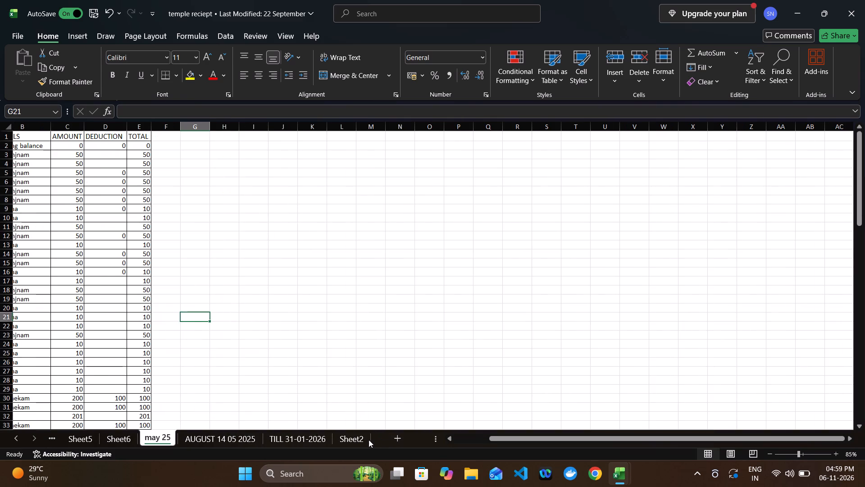
{"action": "left_click", "coordinate": [351, 438]}
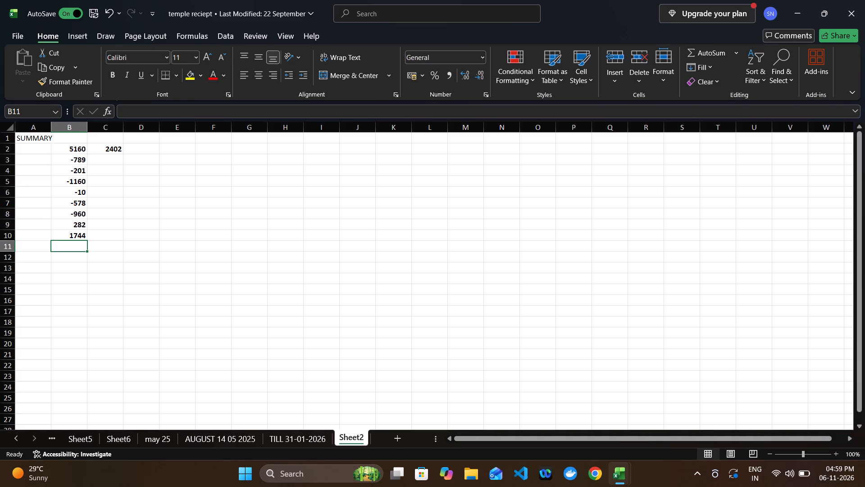
{"action": "left_click", "coordinate": [152, 440]}
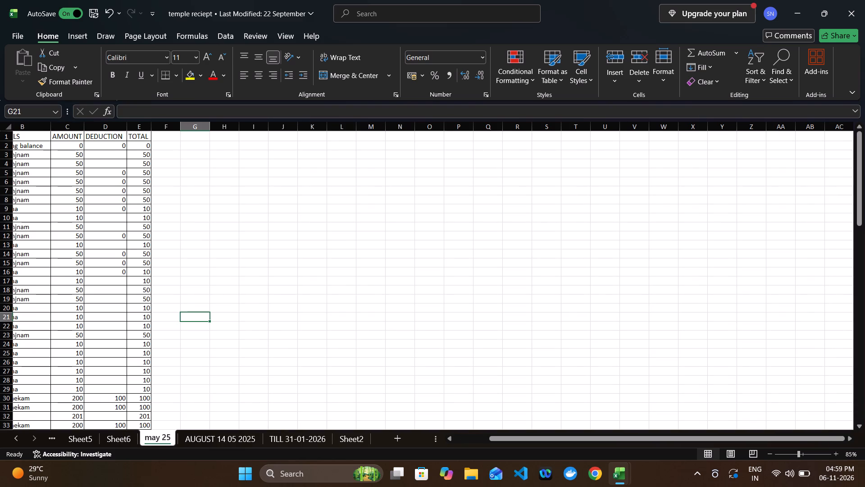
{"action": "scroll", "coordinate": [155, 380], "scroll_direction": "down", "scroll_amount": 4}
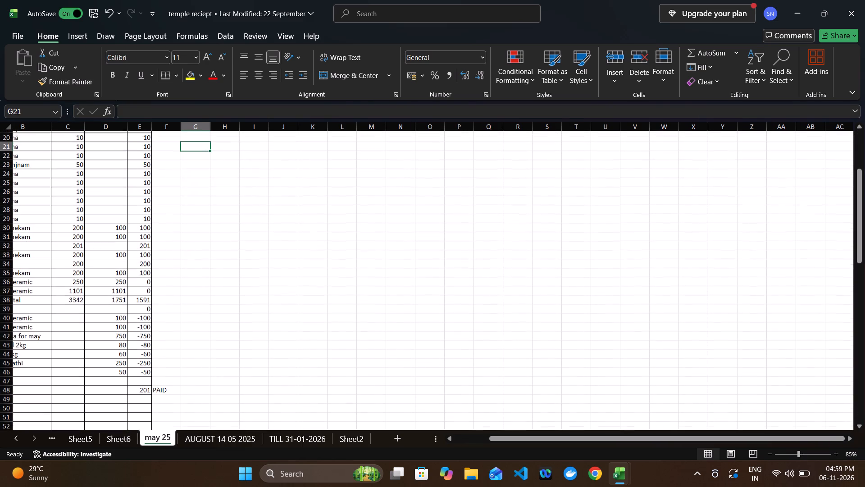
{"action": "scroll", "coordinate": [155, 380], "scroll_direction": "down", "scroll_amount": 1}
{"action": "scroll", "coordinate": [155, 380], "scroll_direction": "right", "scroll_amount": 2}
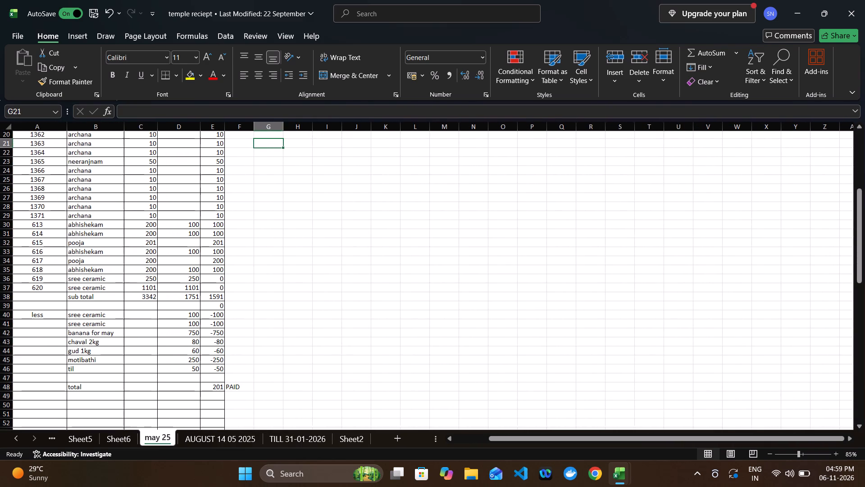
{"action": "scroll", "coordinate": [155, 380], "scroll_direction": "right", "scroll_amount": 1}
{"action": "scroll", "coordinate": [155, 380], "scroll_direction": "down", "scroll_amount": 1}
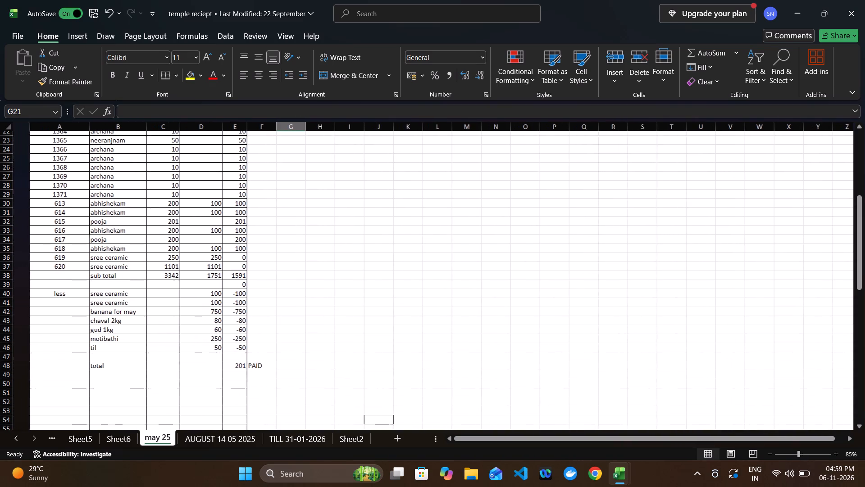
{"action": "scroll", "coordinate": [155, 380], "scroll_direction": "down", "scroll_amount": 1}
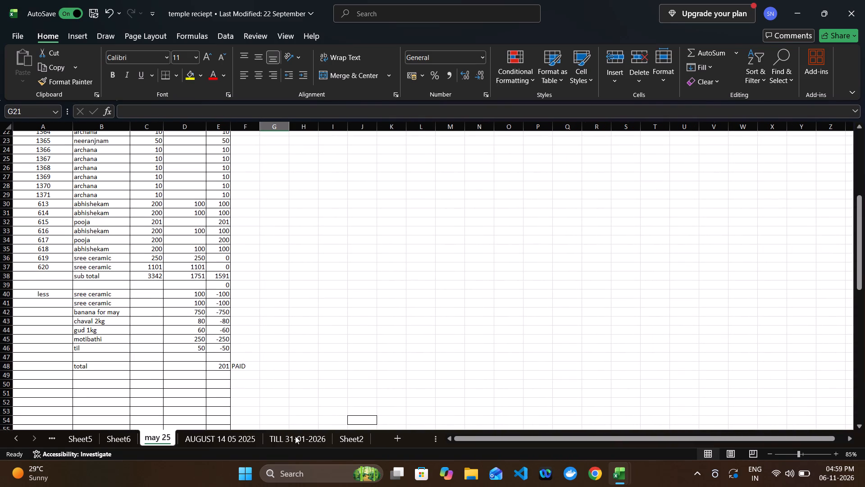
{"action": "left_click", "coordinate": [208, 437]}
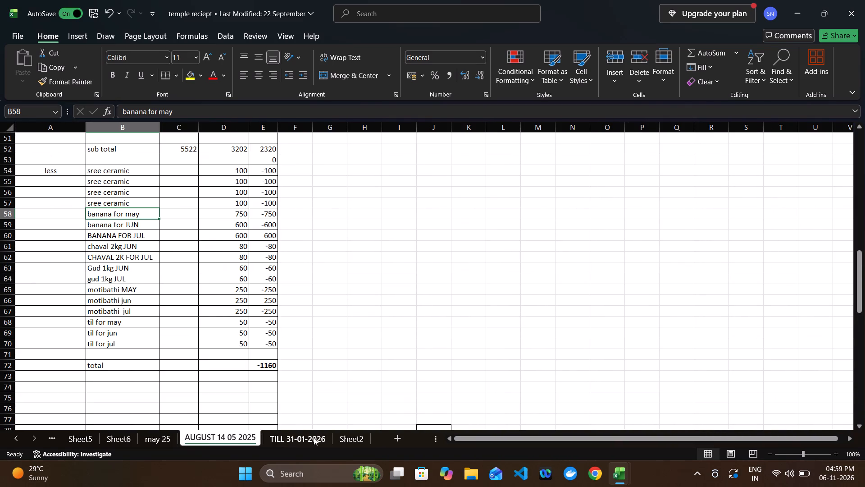
{"action": "left_click", "coordinate": [341, 438]}
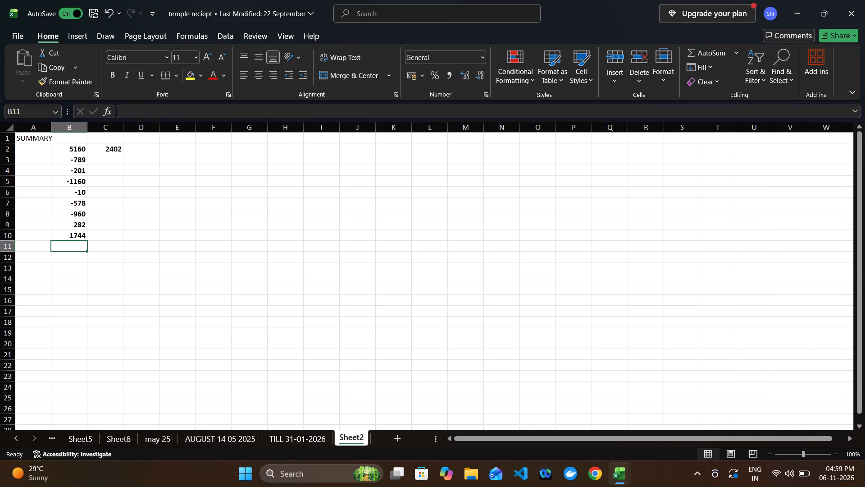
{"action": "left_click", "coordinate": [190, 440]}
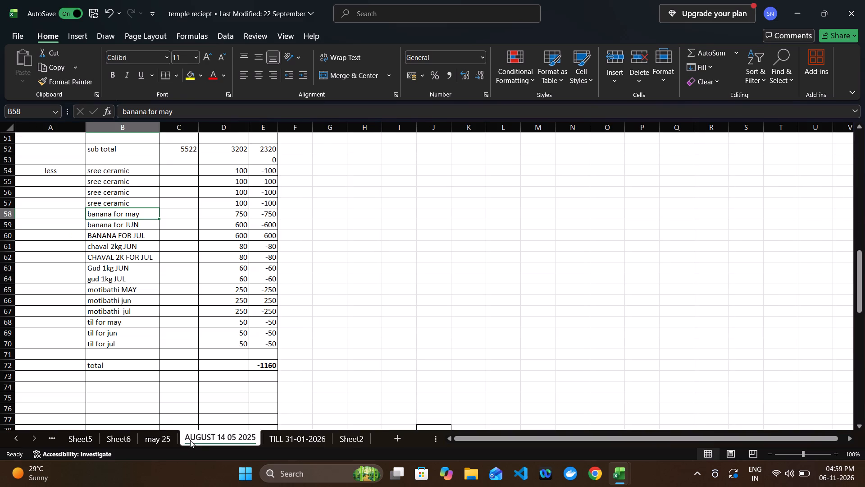
{"action": "left_click", "coordinate": [161, 437]}
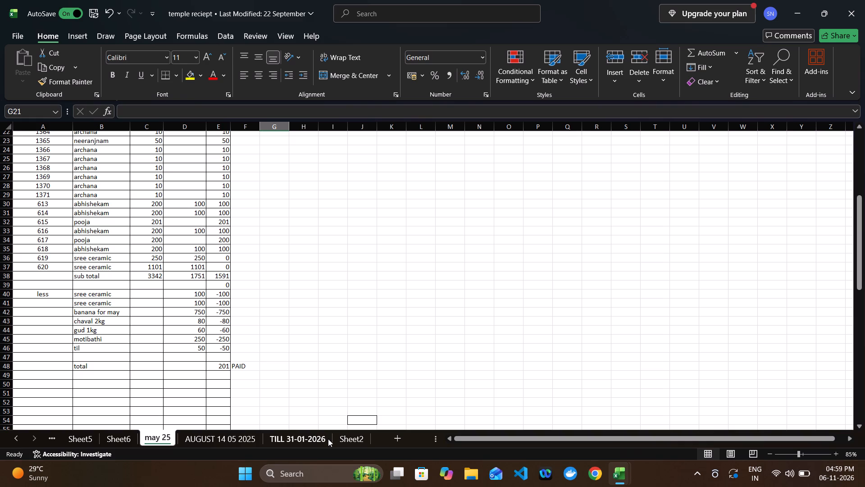
Set the paid may 25 amount in cell B4 of Sheet2's summary to 0.
{"action": "left_click", "coordinate": [344, 439]}
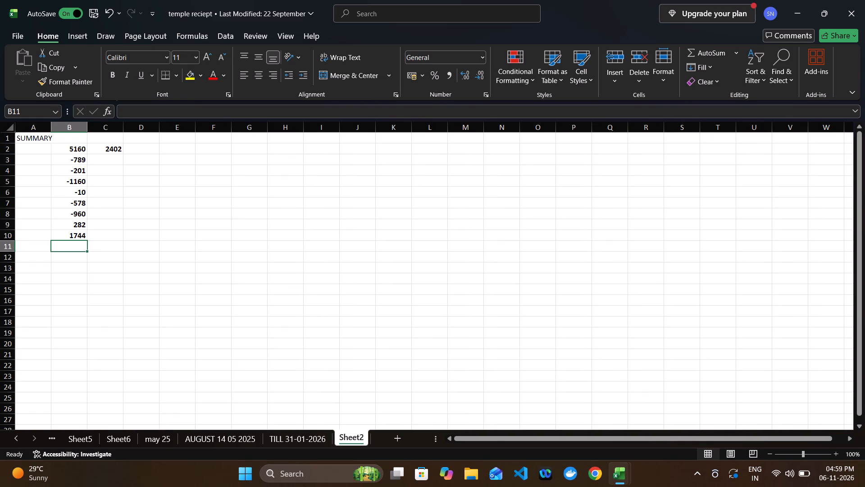
{"action": "left_click", "coordinate": [85, 170]}
{"action": "key", "text": "0"}
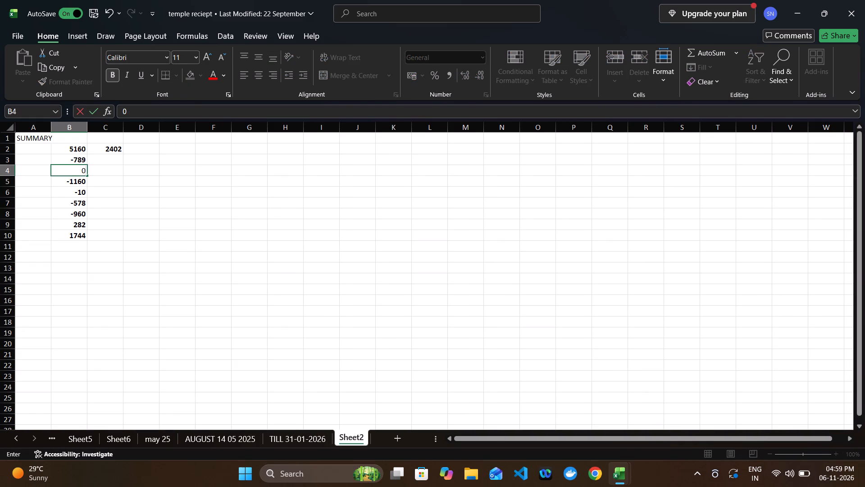
{"action": "left_click", "coordinate": [202, 434]}
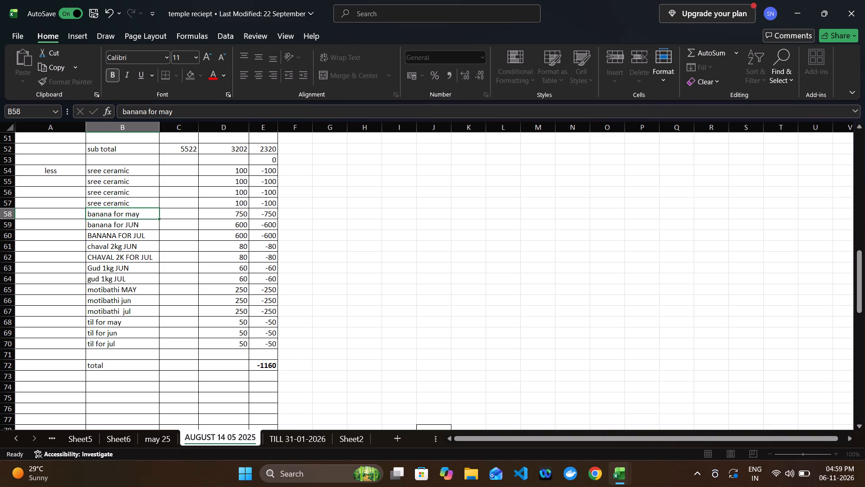
Check Sheet2's summary against the net amount receivable to pandit on the TILL 31-01-2026 sheet.
{"action": "left_click", "coordinate": [351, 441]}
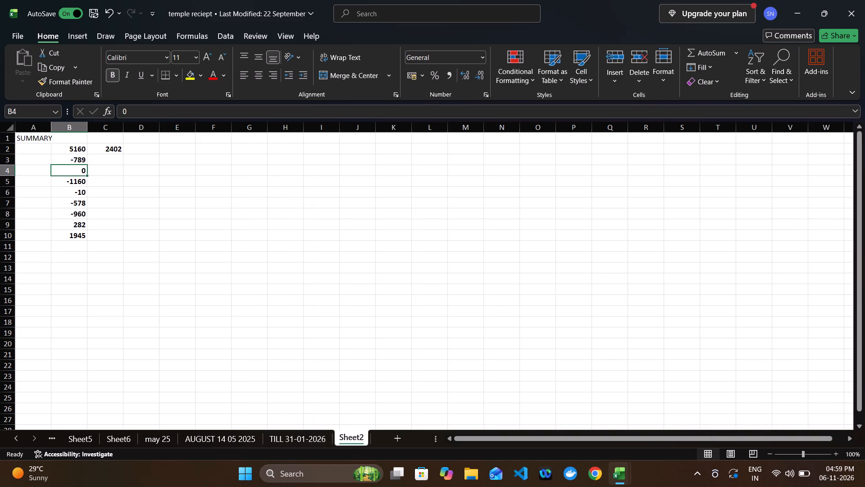
{"action": "left_click", "coordinate": [289, 441]}
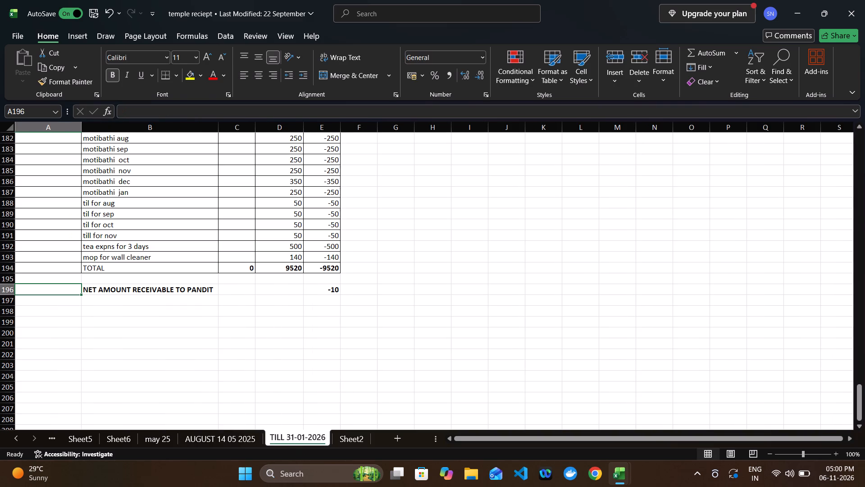
{"action": "left_click", "coordinate": [344, 440]}
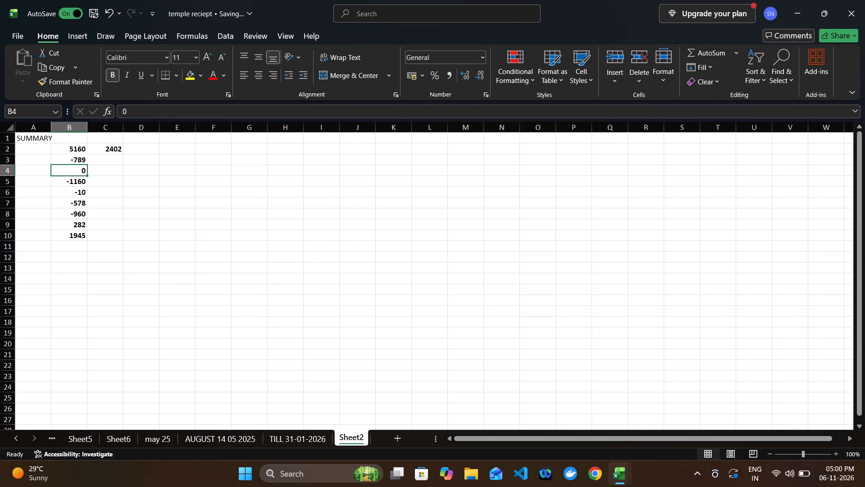
Copy the whole SUMMARY block, cells A1 to D11, from Sheet2.
{"action": "left_click", "coordinate": [44, 141]}
{"action": "key", "text": "shift+Right"}
{"action": "key", "text": "shift+Right"}
{"action": "key", "text": "shift+Right"}
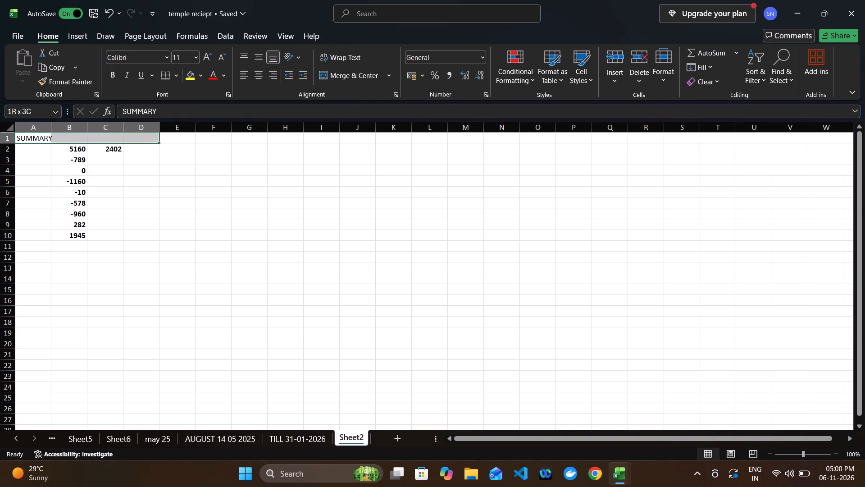
{"action": "key", "text": "shift+Down"}
{"action": "key", "text": "shift+Down"}
{"action": "key", "text": "shift+Down"}
{"action": "key", "text": "shift+Down"}
{"action": "key", "text": "shift+Down"}
{"action": "key", "text": "shift+Down"}
{"action": "key", "text": "shift+Down"}
{"action": "key", "text": "shift+Down"}
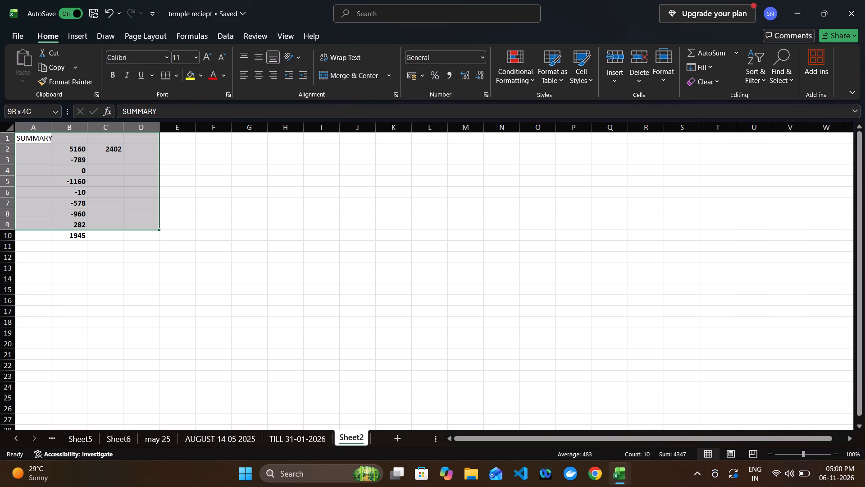
{"action": "key", "text": "shift+Down"}
{"action": "key", "text": "shift+Down"}
{"action": "key", "text": "shift+Up"}
{"action": "key", "text": "ctrl+shift+Down"}
{"action": "key", "text": "ctrl+shift+Up"}
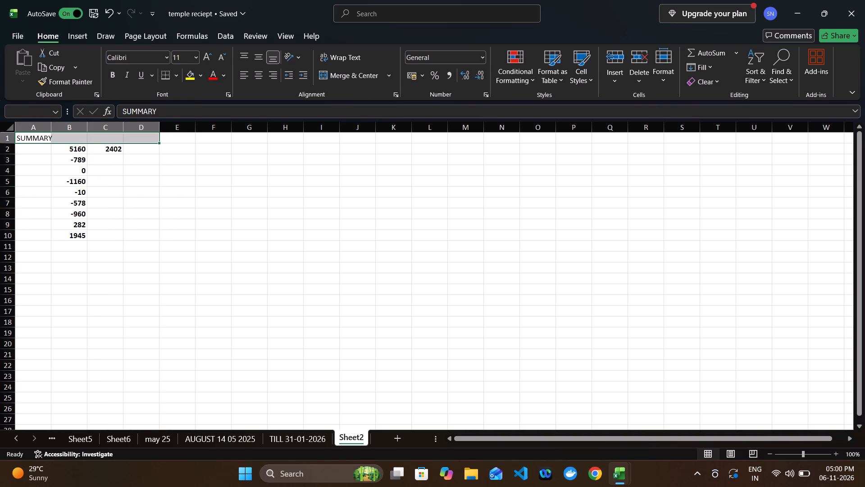
{"action": "key", "text": "shift+Down"}
{"action": "key", "text": "shift+Down"}
{"action": "key", "text": "shift+Down"}
{"action": "key", "text": "shift+Down"}
{"action": "key", "text": "shift+Down"}
{"action": "key", "text": "shift+Down"}
{"action": "key", "text": "shift+Down"}
{"action": "key", "text": "shift+Down"}
{"action": "key", "text": "shift+Down"}
{"action": "key", "text": "shift+Down"}
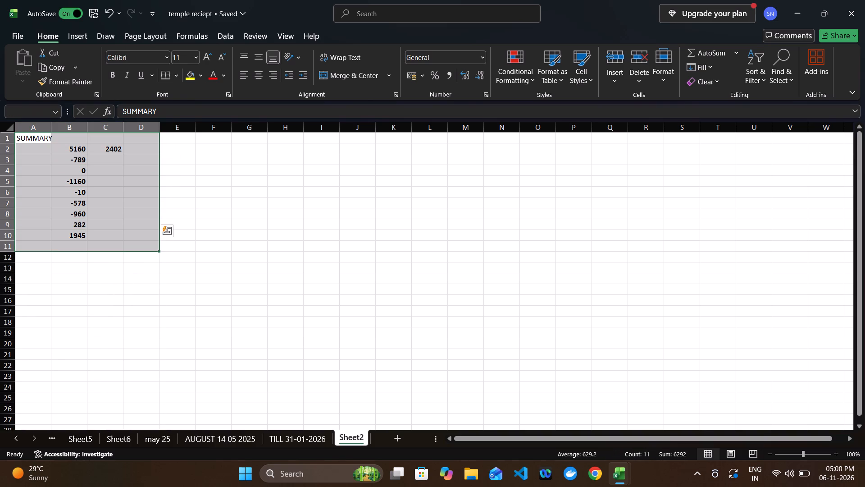
{"action": "key", "text": "ctrl+c"}
Switch to the feb 26 reciepts workbook, add a new sheet after august 26 and paste the copied summary at A1.
{"action": "key", "text": "alt+Tab"}
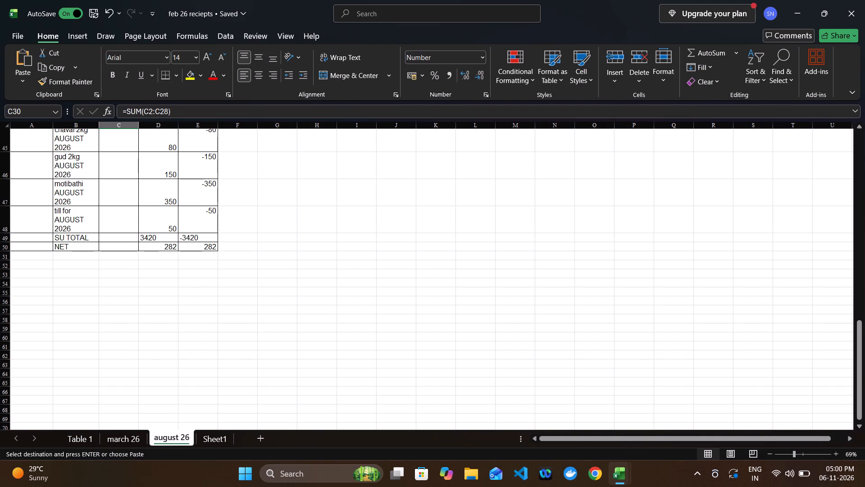
{"action": "left_click", "coordinate": [259, 439]}
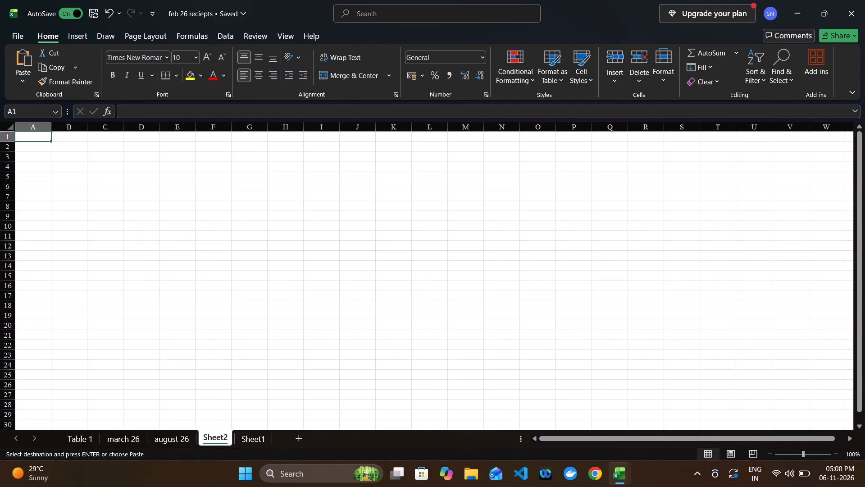
{"action": "key", "text": "ctrl+v"}
Rename the new sheet as summary.
{"action": "left_click", "coordinate": [219, 437]}
{"action": "right_click", "coordinate": [218, 437]}
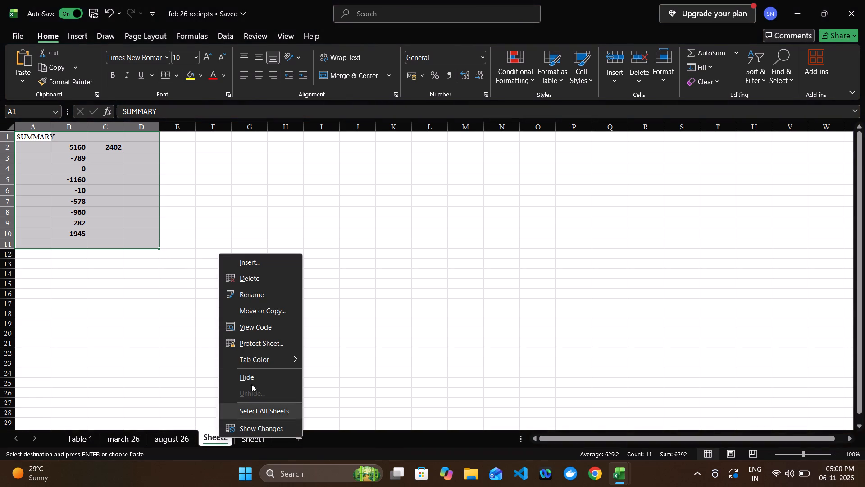
{"action": "left_click", "coordinate": [249, 292]}
{"action": "type", "text": "summary"}
{"action": "key", "text": "Return"}
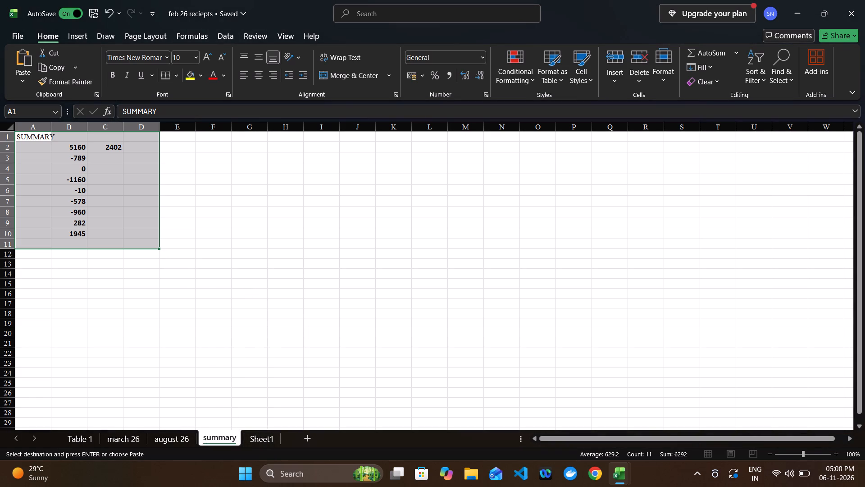
Compare the summary sheet's entries with the net pandit amounts on Table 1, march 26, august 26 and Sheet1.
{"action": "left_click", "coordinate": [79, 193]}
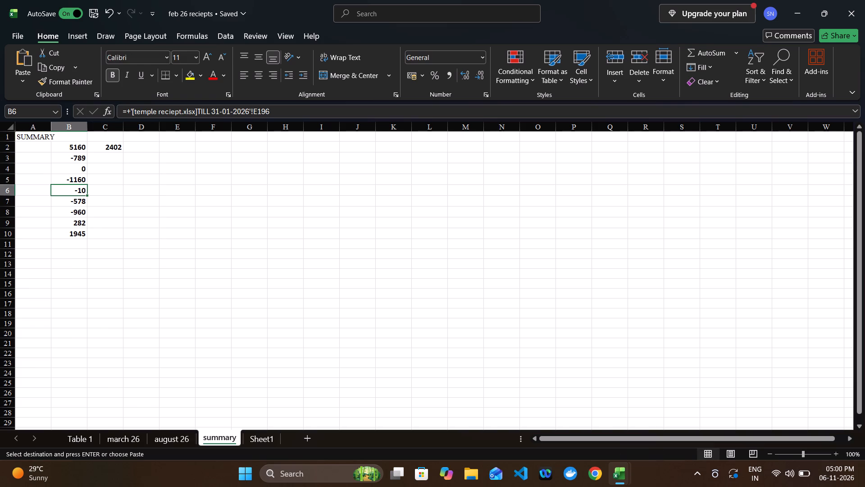
{"action": "left_click", "coordinate": [75, 438]}
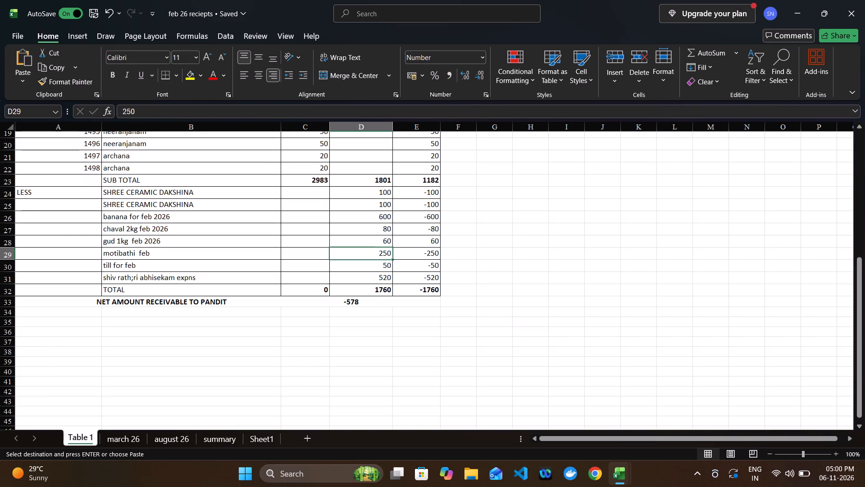
{"action": "left_click", "coordinate": [252, 438]}
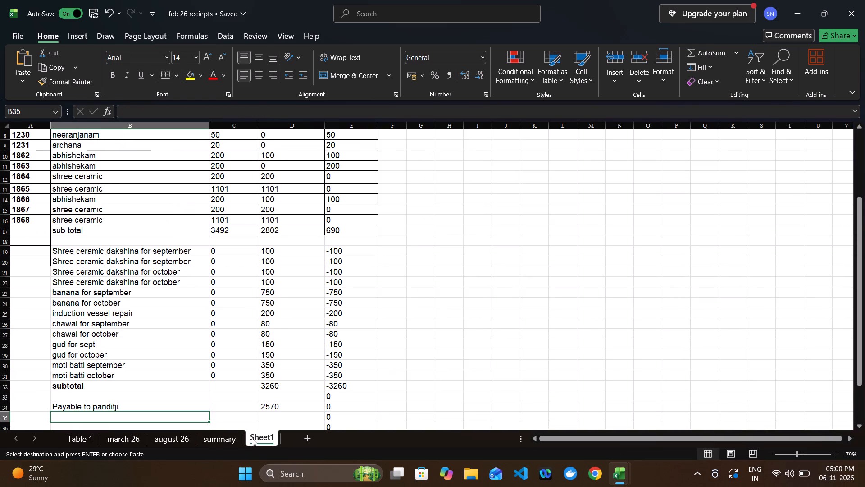
{"action": "left_click", "coordinate": [225, 442]}
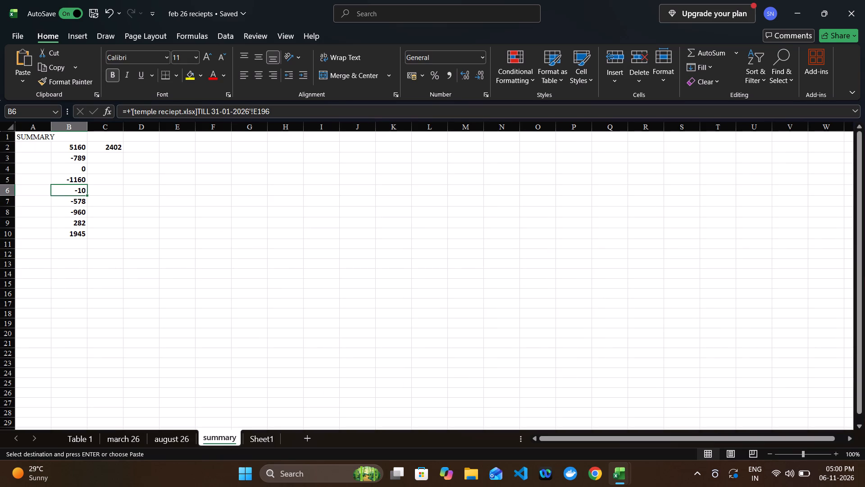
{"action": "left_click", "coordinate": [118, 442]}
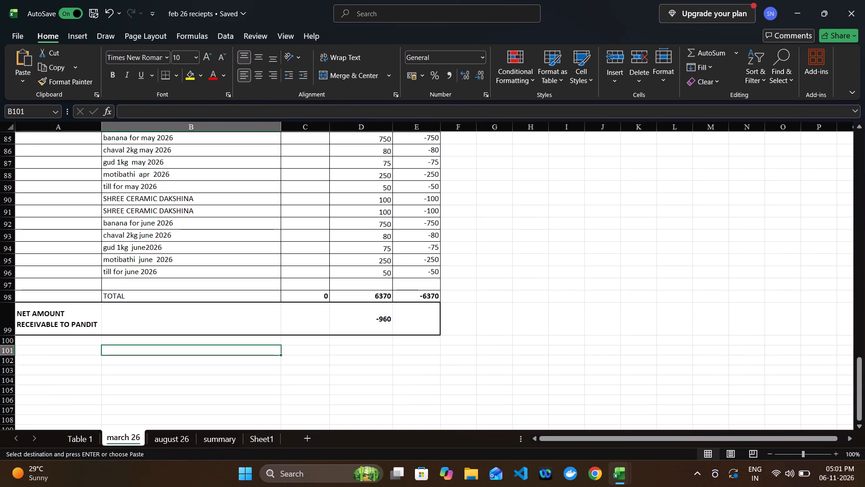
{"action": "left_click", "coordinate": [229, 437]}
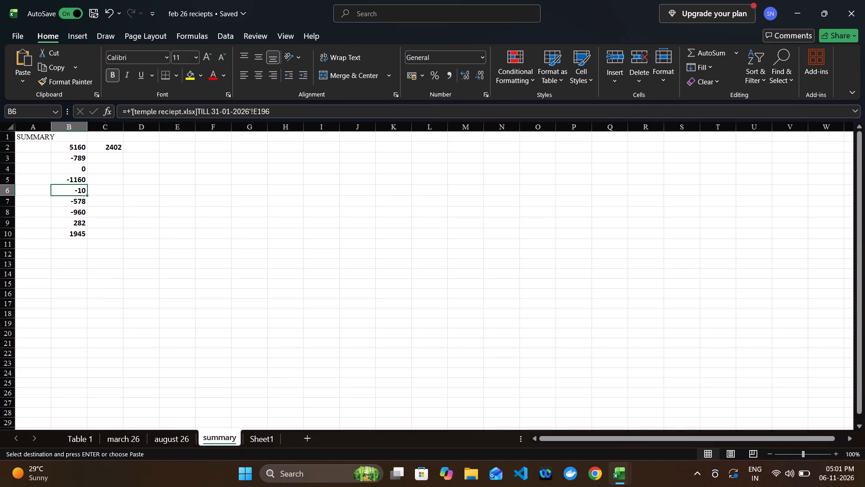
{"action": "left_click", "coordinate": [162, 437]}
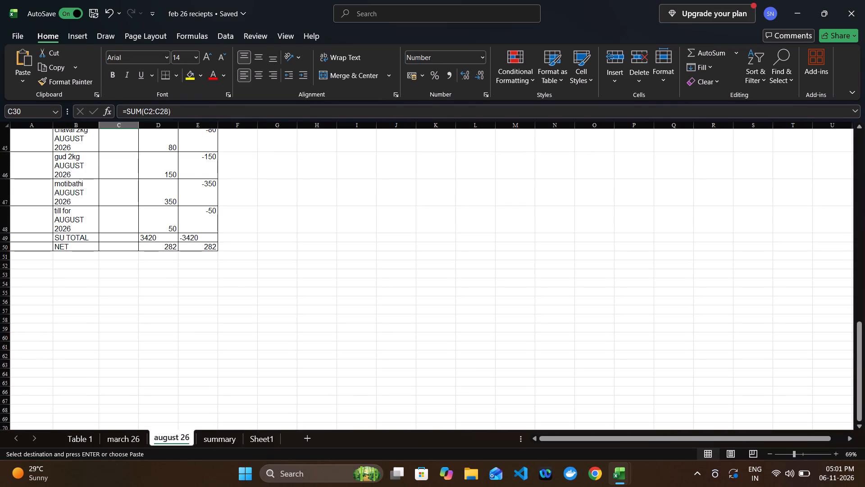
{"action": "left_click", "coordinate": [213, 441]}
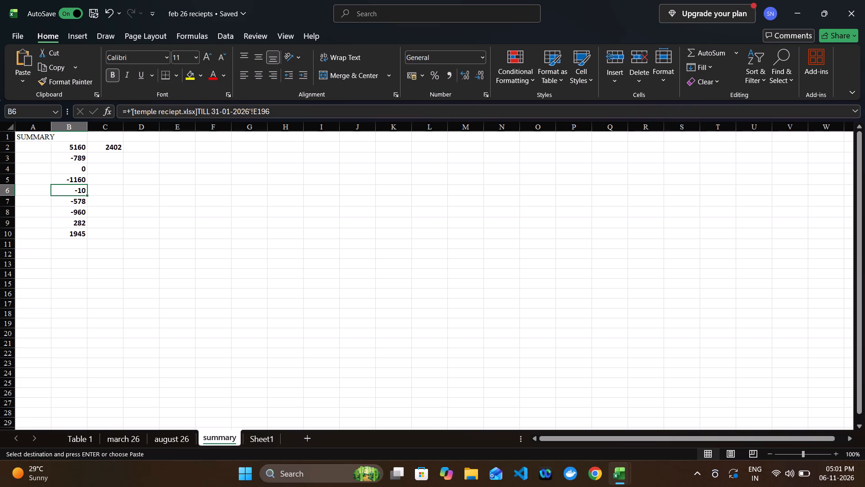
{"action": "left_click", "coordinate": [250, 437]}
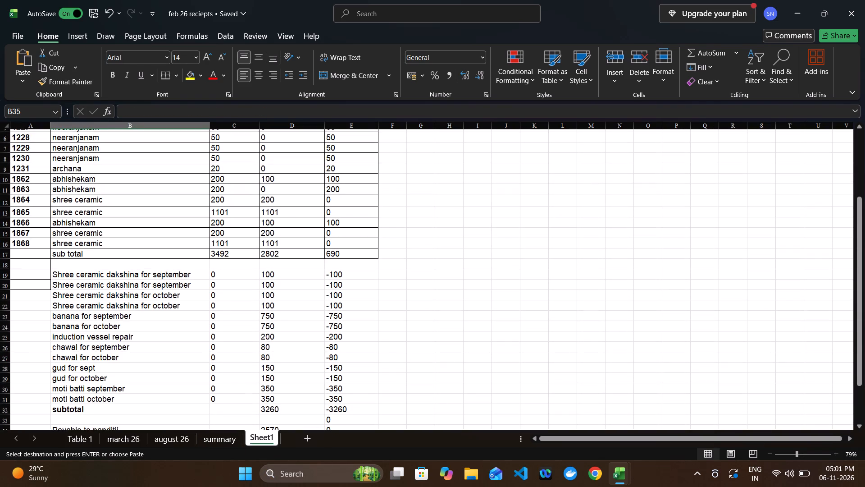
{"action": "scroll", "coordinate": [342, 356], "scroll_direction": "up", "scroll_amount": 2}
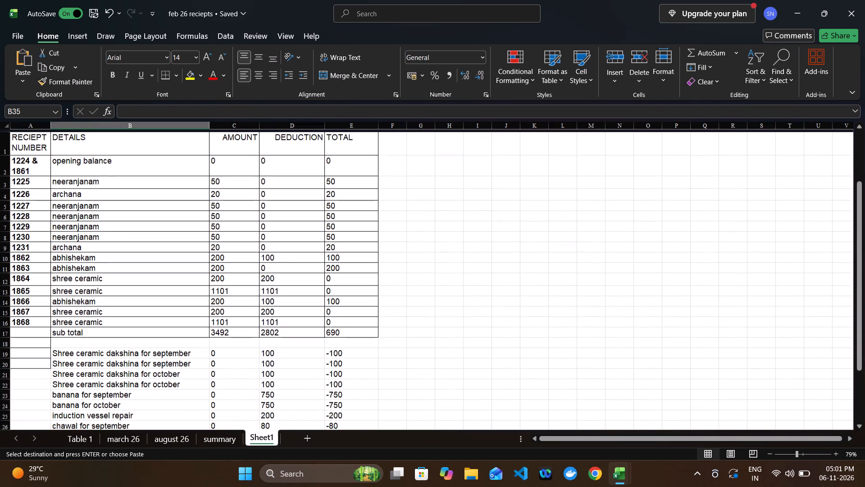
{"action": "scroll", "coordinate": [342, 356], "scroll_direction": "down", "scroll_amount": 2}
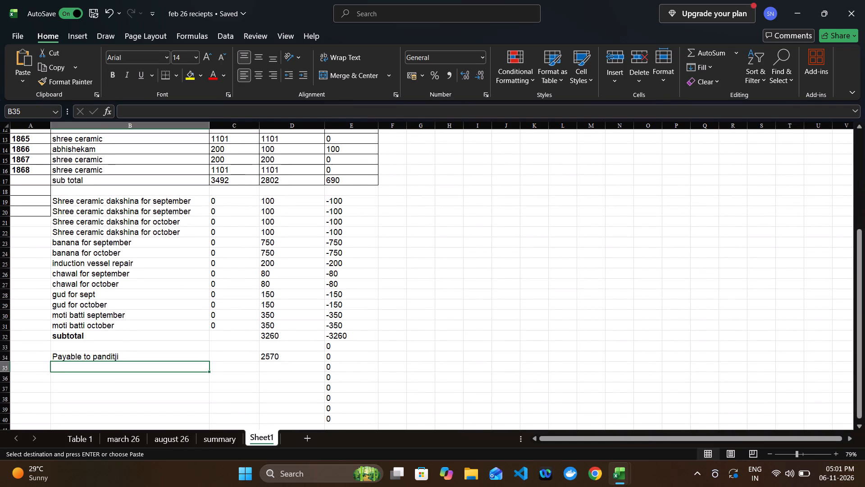
{"action": "left_click", "coordinate": [174, 438]}
{"action": "scroll", "coordinate": [209, 438], "scroll_direction": "right", "scroll_amount": 1}
{"action": "left_click", "coordinate": [209, 438]}
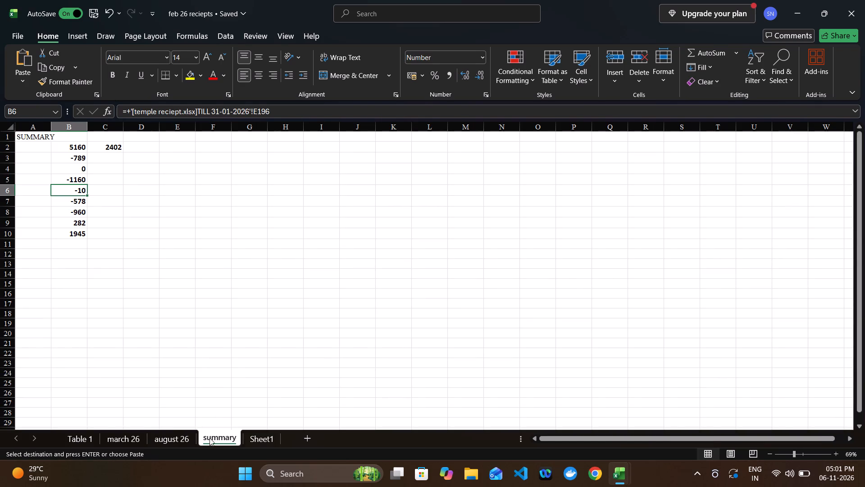
{"action": "left_click", "coordinate": [78, 224]}
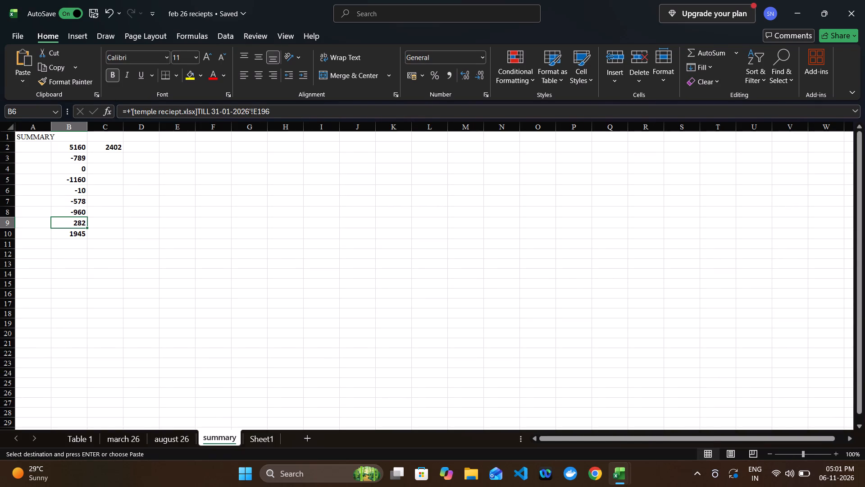
Clear the SUM formula from cell B10 of the summary sheet.
{"action": "left_click", "coordinate": [77, 234]}
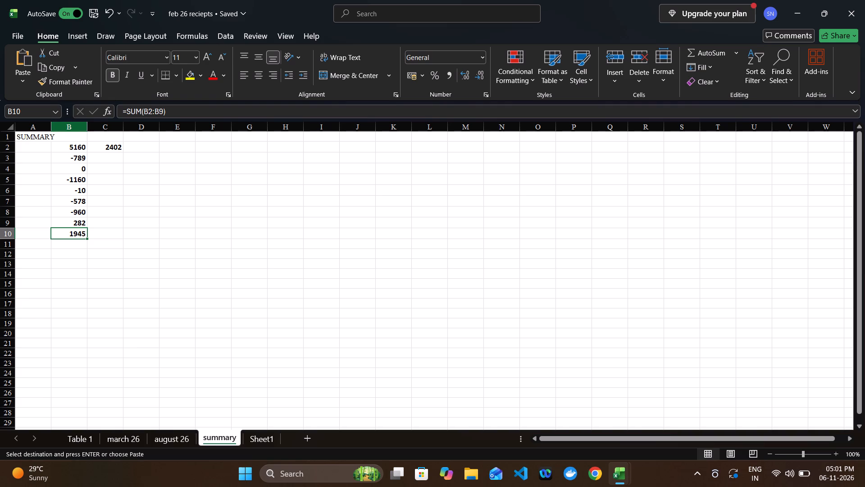
{"action": "key", "text": "BackSpace"}
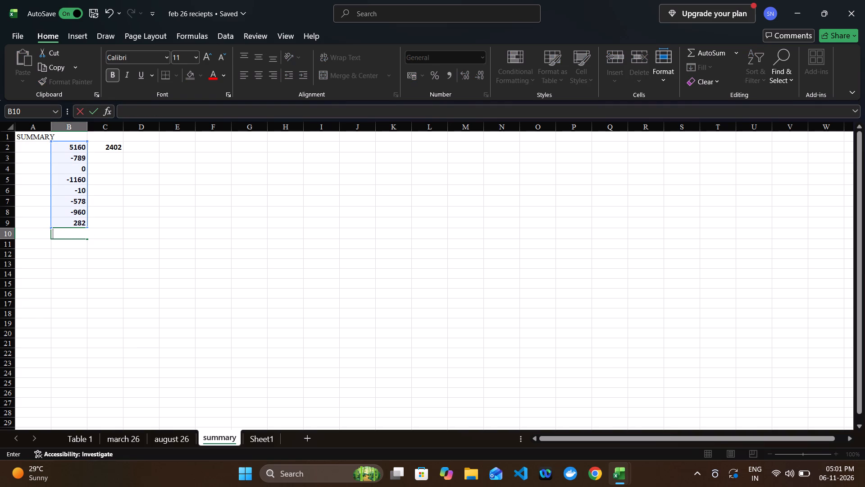
Rename Sheet1 as sept & oct.
{"action": "left_click", "coordinate": [259, 444]}
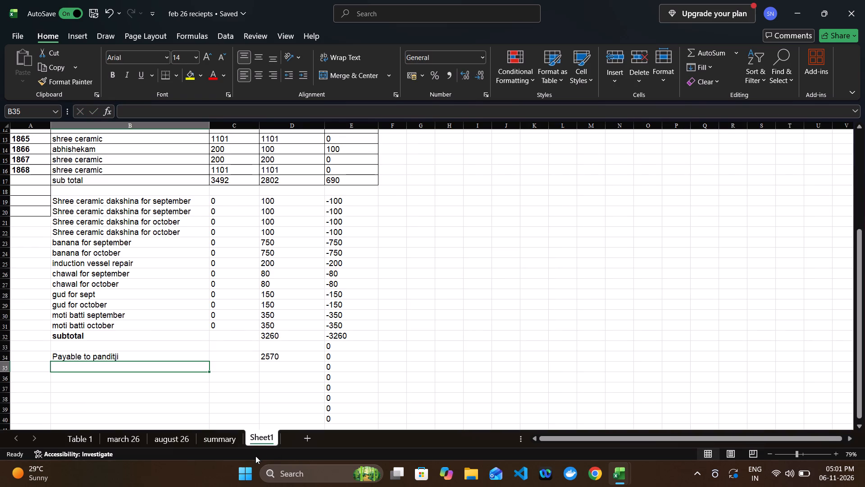
{"action": "right_click", "coordinate": [268, 434]}
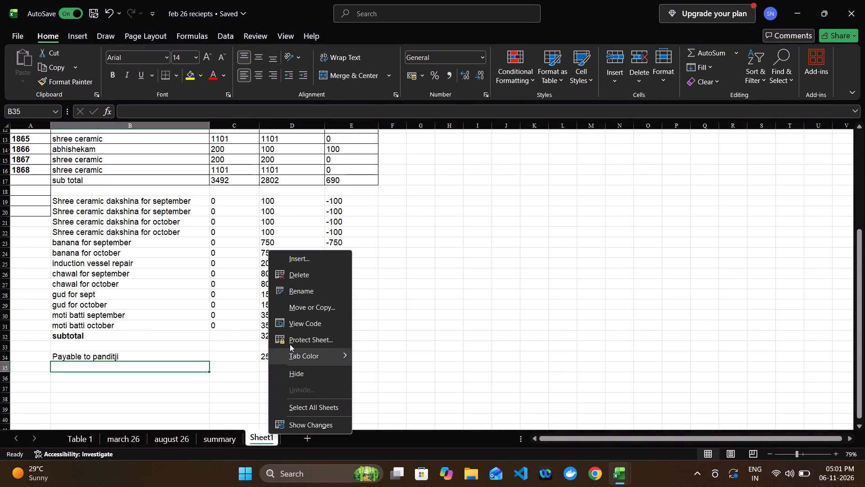
{"action": "left_click", "coordinate": [290, 291]}
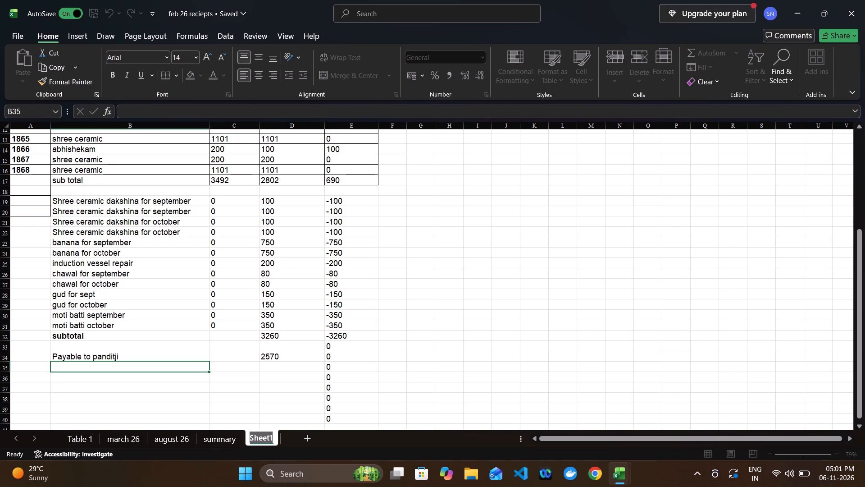
{"action": "type", "text": "sept"}
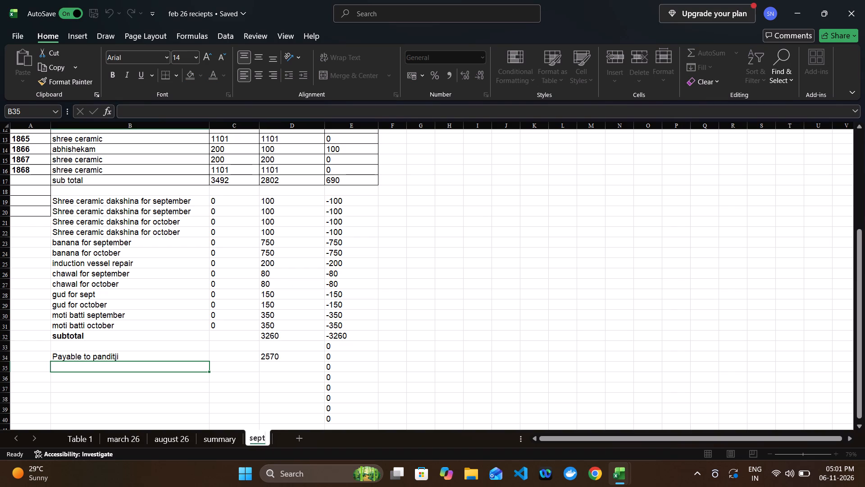
{"action": "key", "text": "space"}
{"action": "type", "text": "& oct"}
{"action": "key", "text": "Return"}
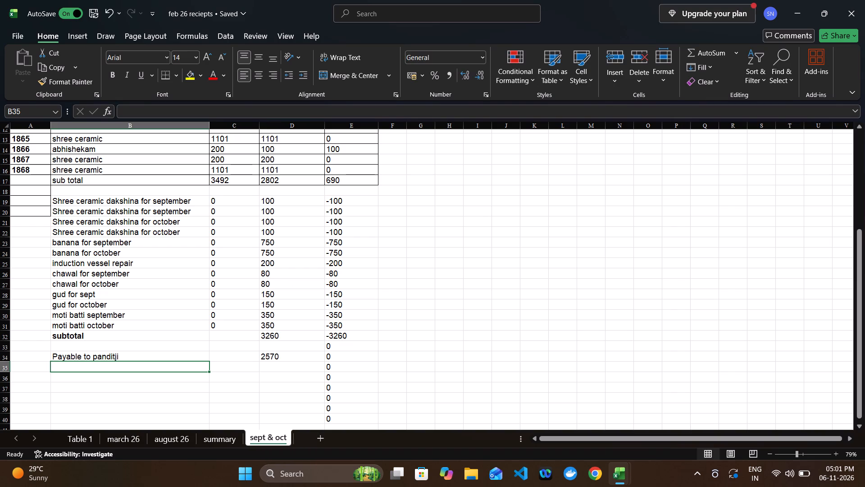
Enter the sept & oct amount payable to panditji, 2570, in cell B10 of the summary sheet.
{"action": "left_click", "coordinate": [222, 443]}
{"action": "type", "text": "2570-"}
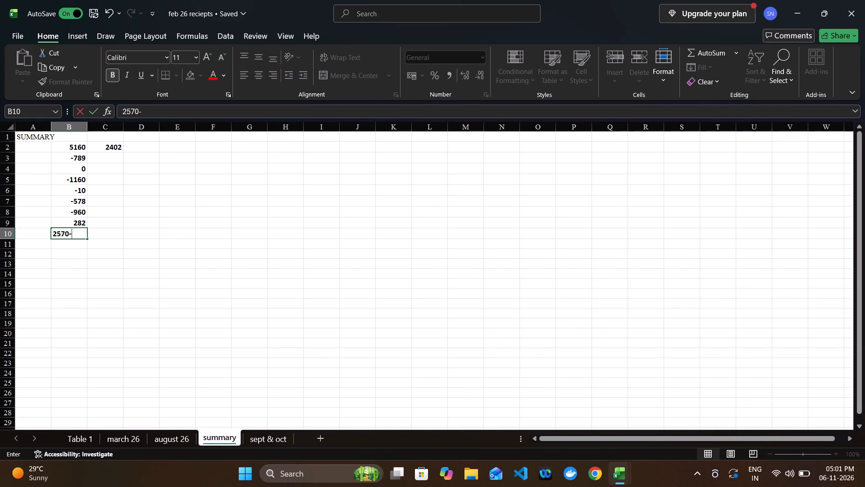
{"action": "key", "text": "BackSpace"}
{"action": "left_click", "coordinate": [59, 247]}
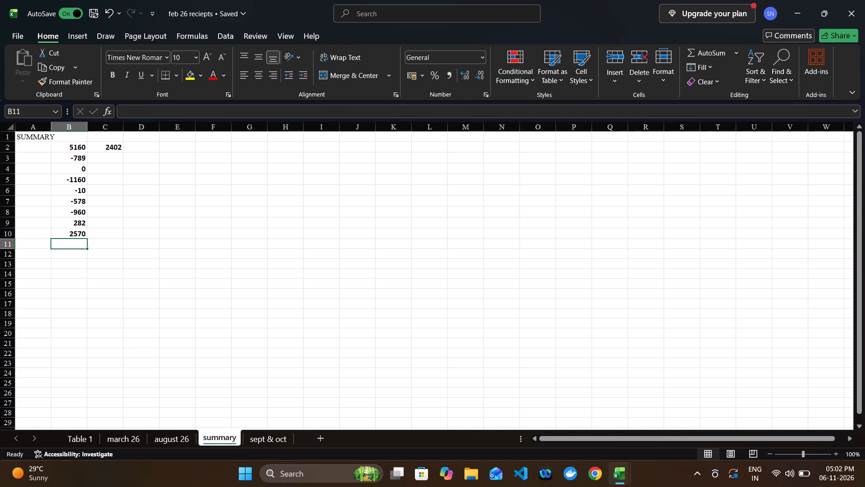
{"action": "key", "text": "Up"}
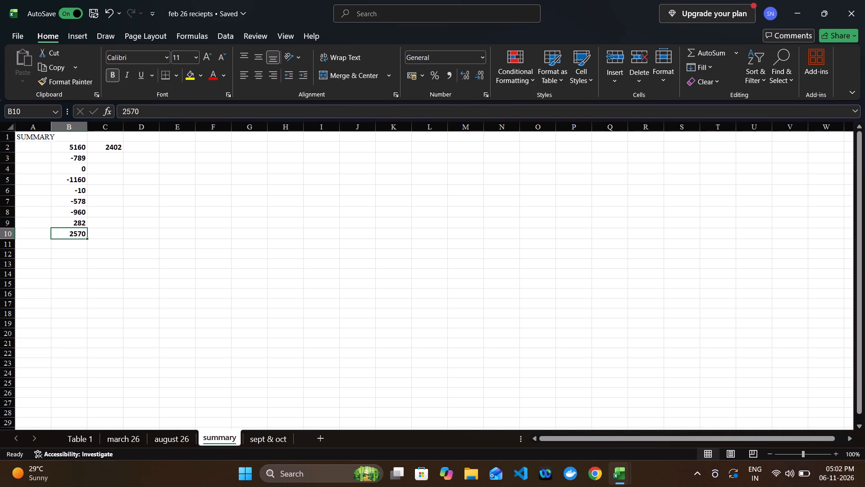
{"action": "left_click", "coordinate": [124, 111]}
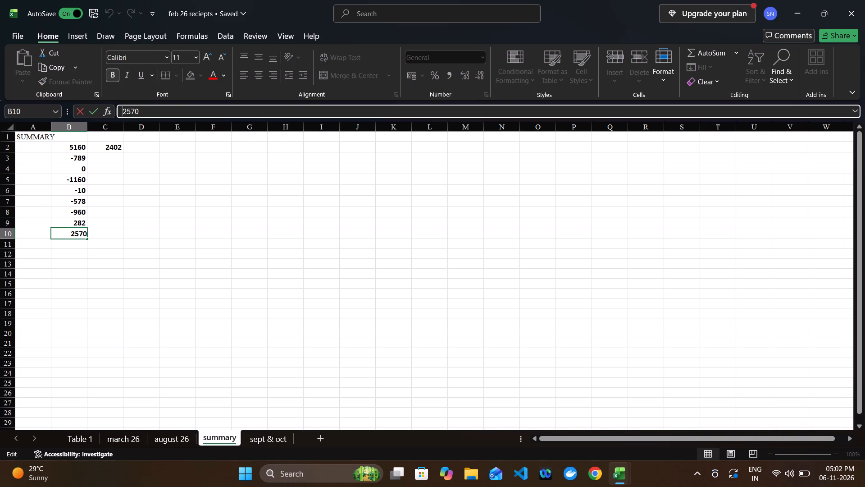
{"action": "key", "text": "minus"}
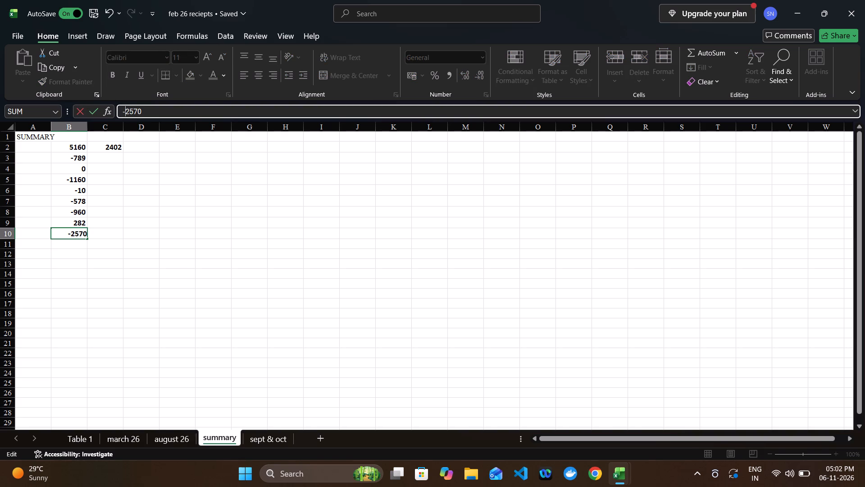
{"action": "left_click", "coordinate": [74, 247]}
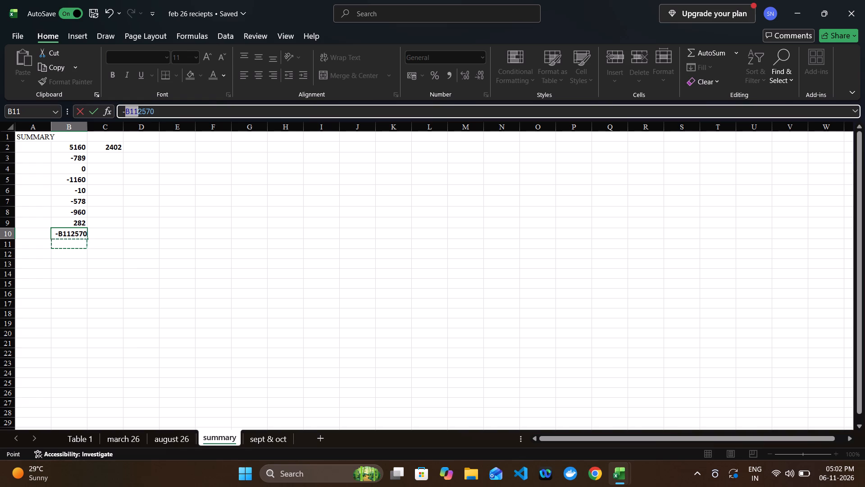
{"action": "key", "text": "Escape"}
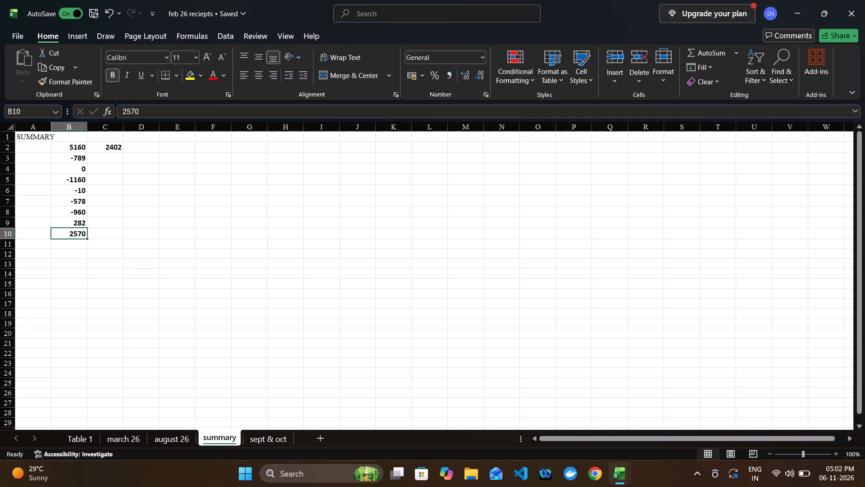
Change the value in cell B10 of the summary to -2570.
{"action": "left_click", "coordinate": [123, 110]}
{"action": "key", "text": "Left"}
{"action": "key", "text": "minus"}
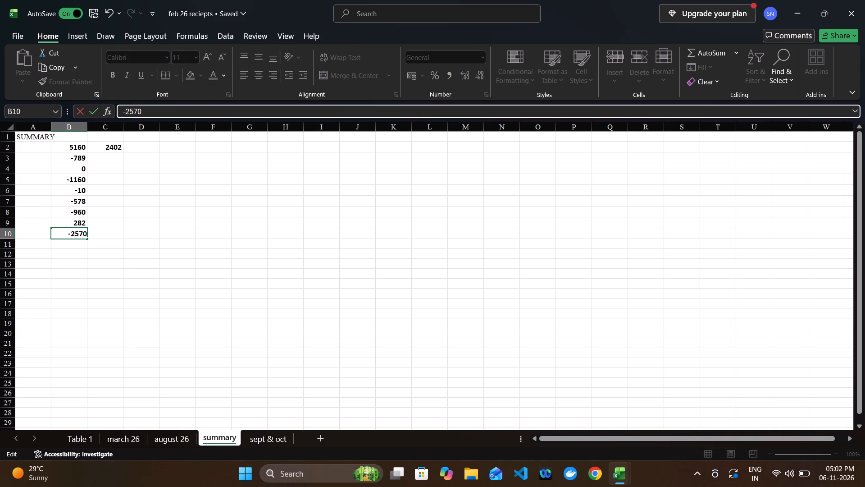
{"action": "key", "text": "Return"}
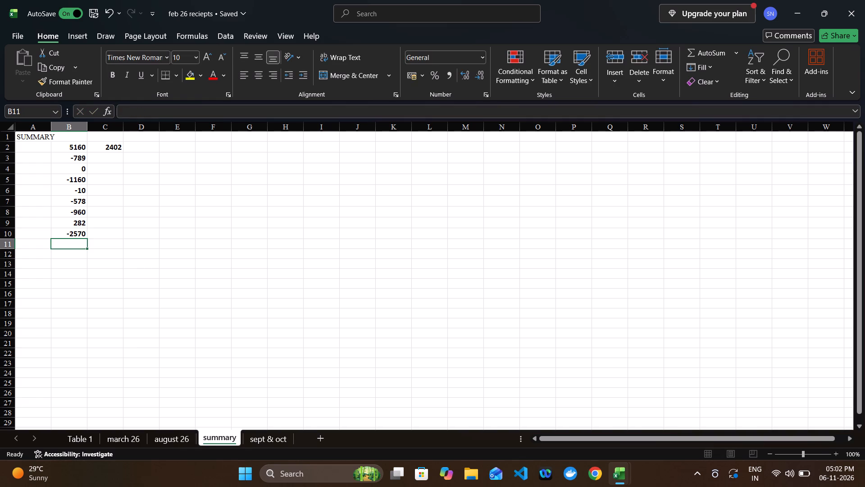
Enter the formula =SUM(B2:B10) in cell B11 of the summary sheet to total the amounts above.
{"action": "key", "text": "equal"}
{"action": "key", "text": "Up"}
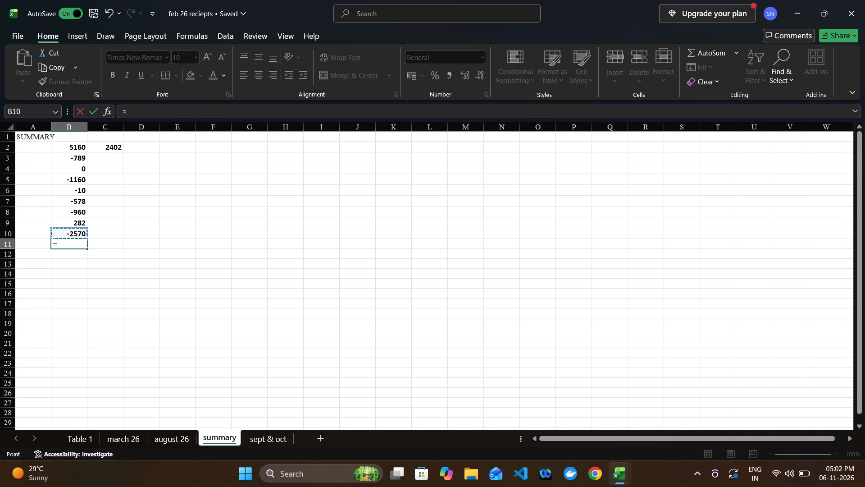
{"action": "key", "text": "Down"}
{"action": "key", "text": "BackSpace"}
{"action": "key", "text": "BackSpace"}
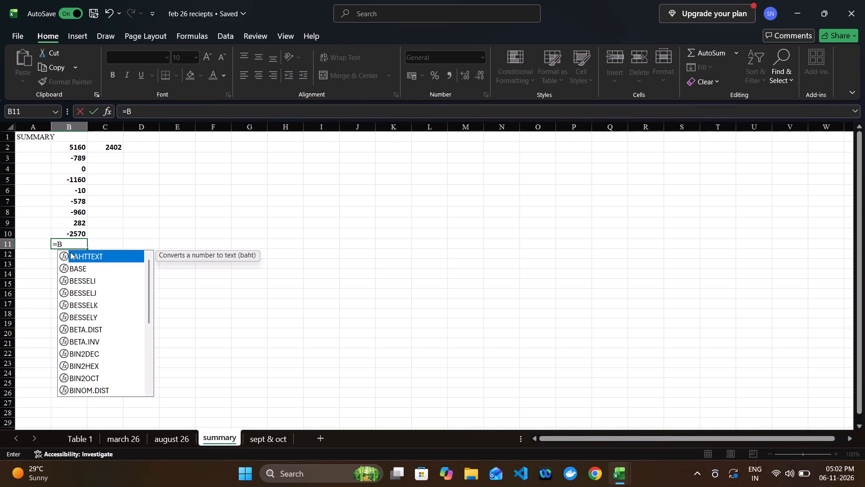
{"action": "key", "text": "BackSpace"}
{"action": "type", "text": "SU<"}
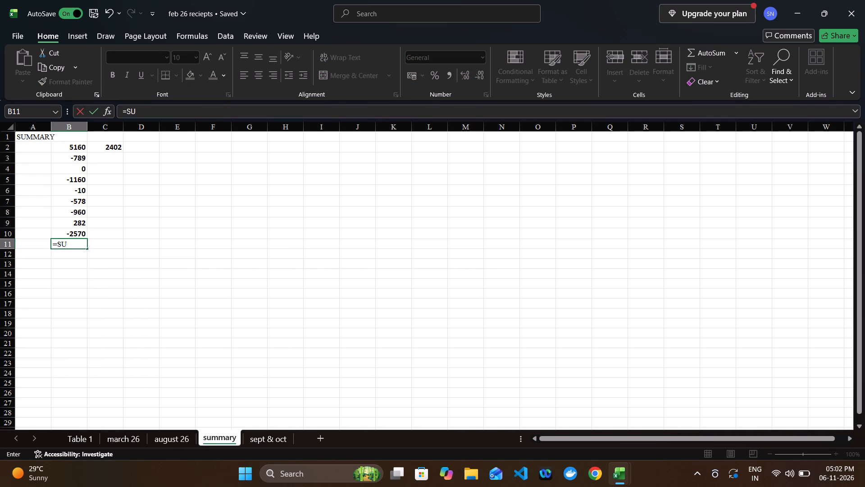
{"action": "key", "text": "shift+BackSpace"}
{"action": "key", "text": "shift+m"}
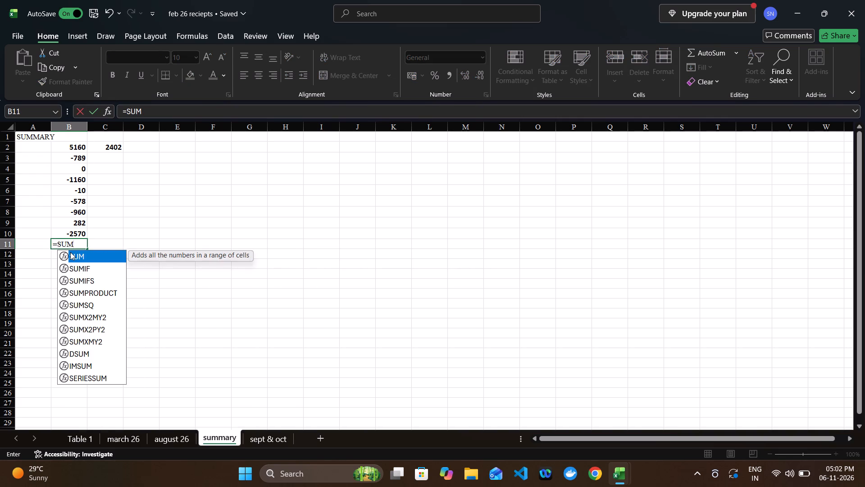
{"action": "key", "text": "shift+parenleft"}
{"action": "key", "text": "Up"}
{"action": "key", "text": "Up"}
{"action": "key", "text": "Up"}
{"action": "key", "text": "Up"}
{"action": "key", "text": "Up"}
{"action": "key", "text": "Up"}
{"action": "key", "text": "Up"}
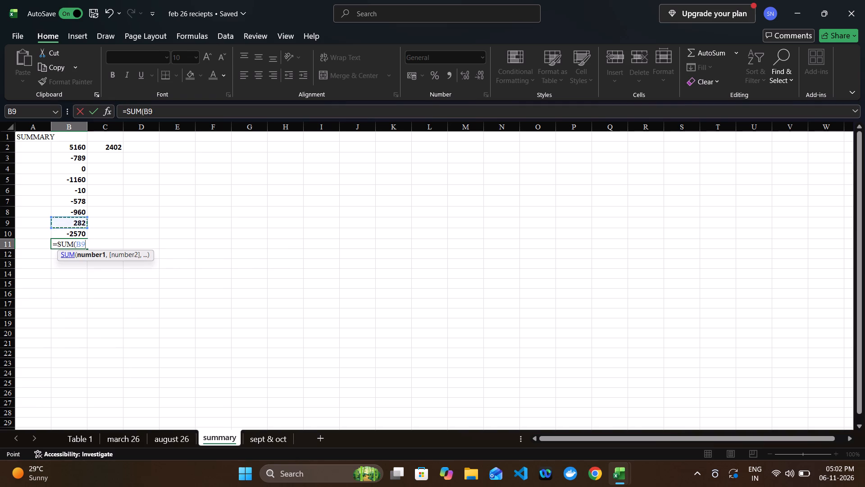
{"action": "key", "text": "Up"}
{"action": "key", "text": "Up"}
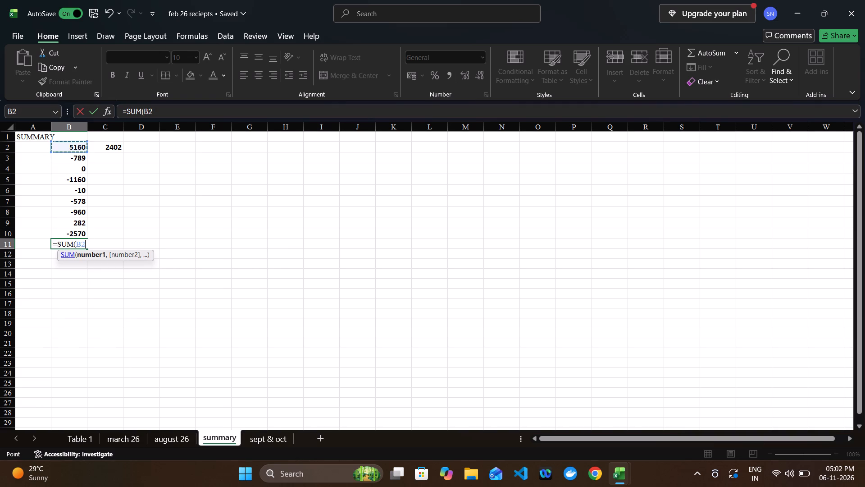
{"action": "key", "text": "shift+colon"}
{"action": "key", "text": "Up"}
{"action": "key", "text": "Down"}
{"action": "key", "text": "Down"}
{"action": "key", "text": "Down"}
{"action": "key", "text": "Down"}
{"action": "key", "text": "Down"}
{"action": "key", "text": "Down"}
{"action": "key", "text": "Down"}
{"action": "key", "text": "Down"}
{"action": "key", "text": "Down"}
{"action": "key", "text": "Down"}
{"action": "key", "text": "Down"}
{"action": "key", "text": "Up"}
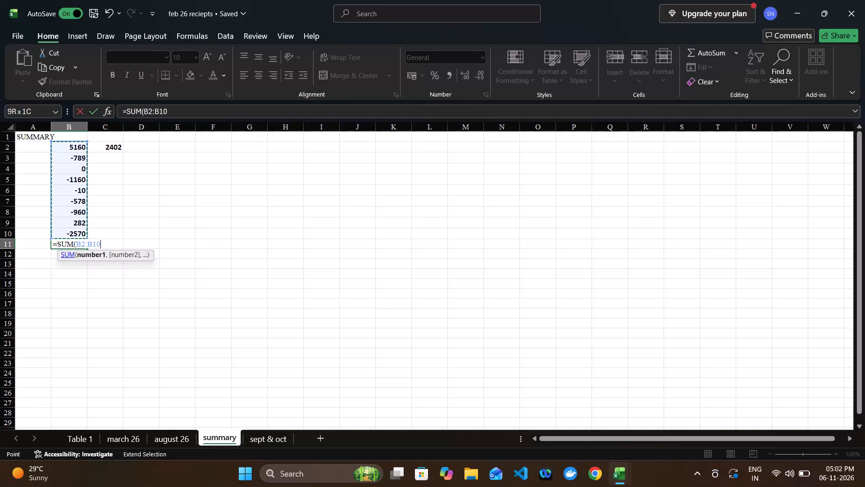
{"action": "key", "text": "Return"}
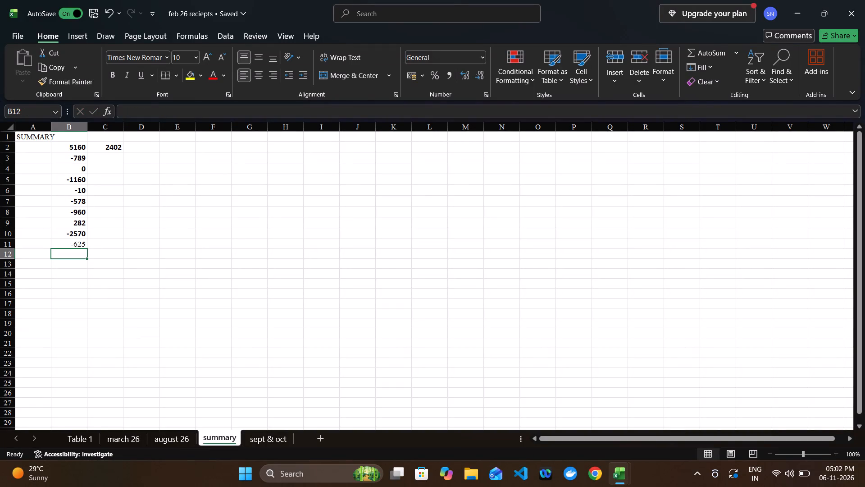
Clear the =1201+1201 formula from cell C2 of the summary sheet.
{"action": "left_click", "coordinate": [120, 146]}
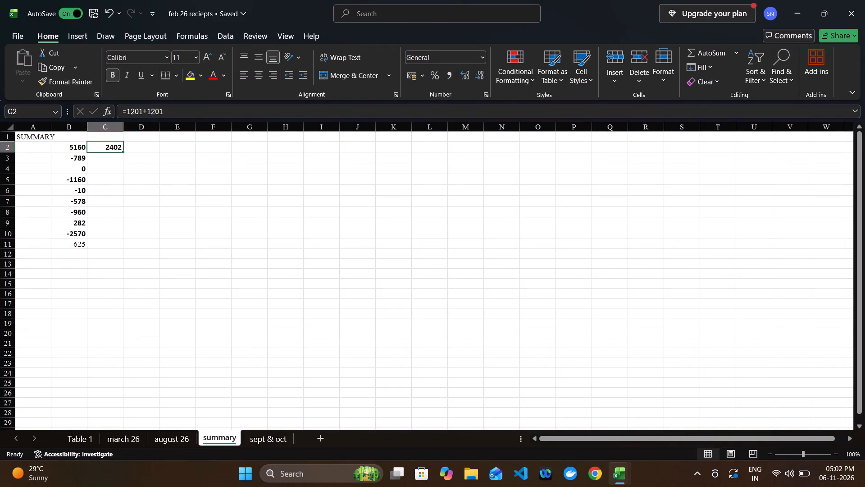
{"action": "key", "text": "BackSpace"}
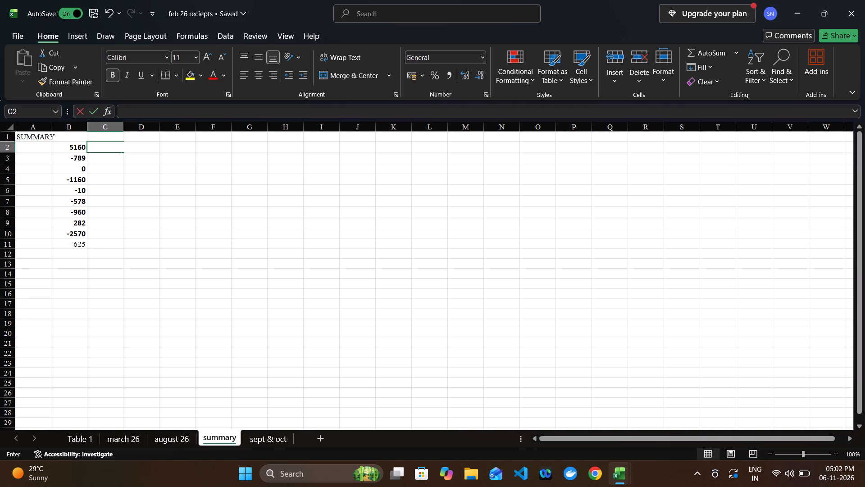
{"action": "key", "text": "Right"}
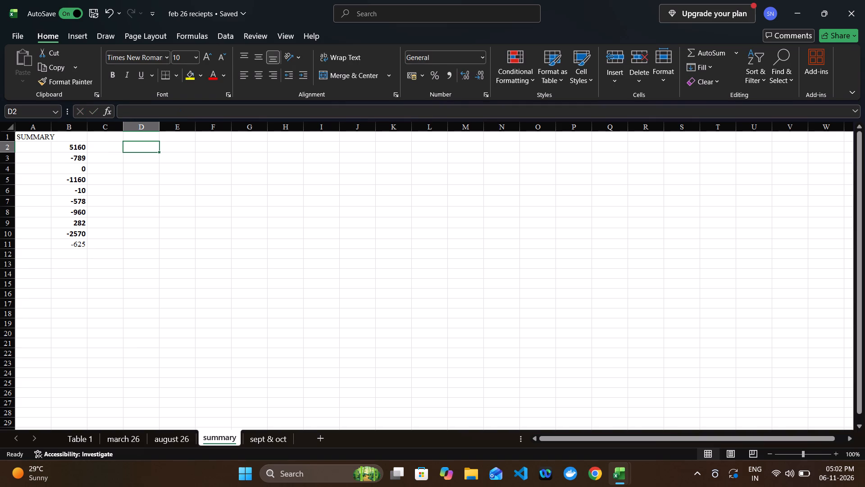
Make the total in cell B11 of the summary bold.
{"action": "left_click", "coordinate": [71, 248]}
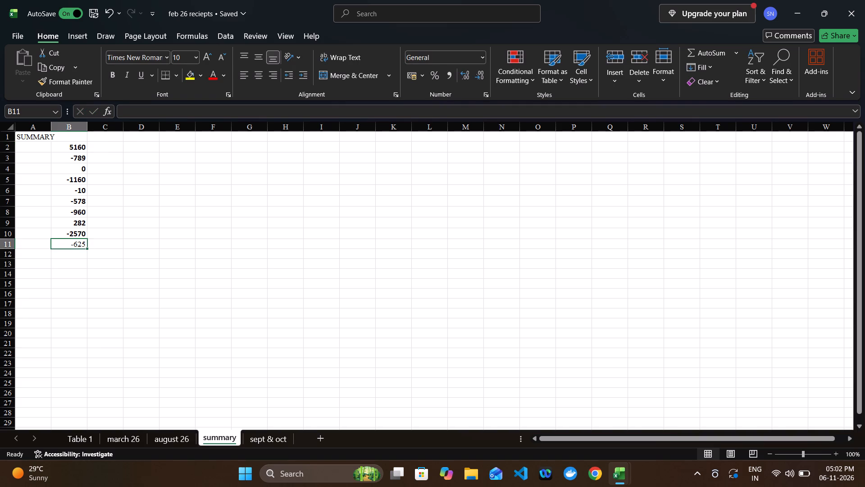
{"action": "key", "text": "ctrl+b"}
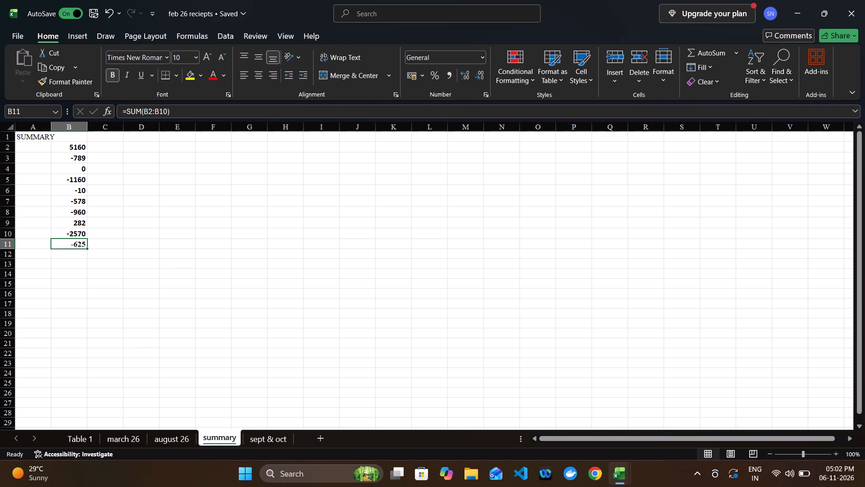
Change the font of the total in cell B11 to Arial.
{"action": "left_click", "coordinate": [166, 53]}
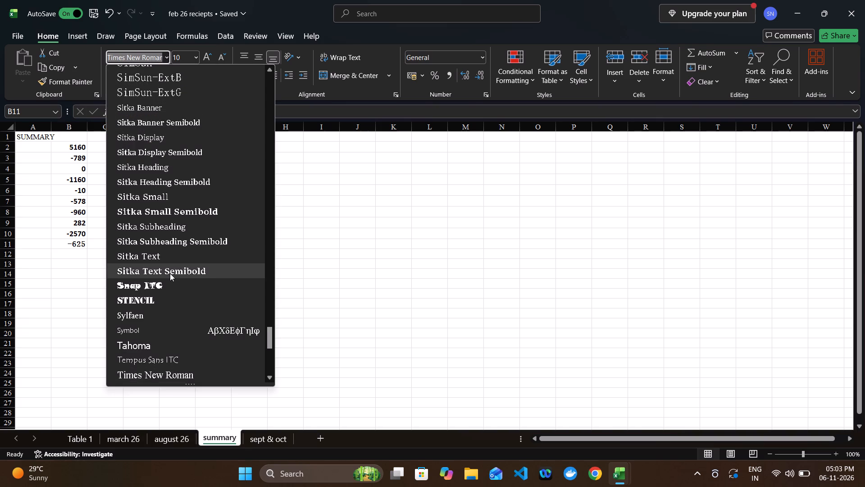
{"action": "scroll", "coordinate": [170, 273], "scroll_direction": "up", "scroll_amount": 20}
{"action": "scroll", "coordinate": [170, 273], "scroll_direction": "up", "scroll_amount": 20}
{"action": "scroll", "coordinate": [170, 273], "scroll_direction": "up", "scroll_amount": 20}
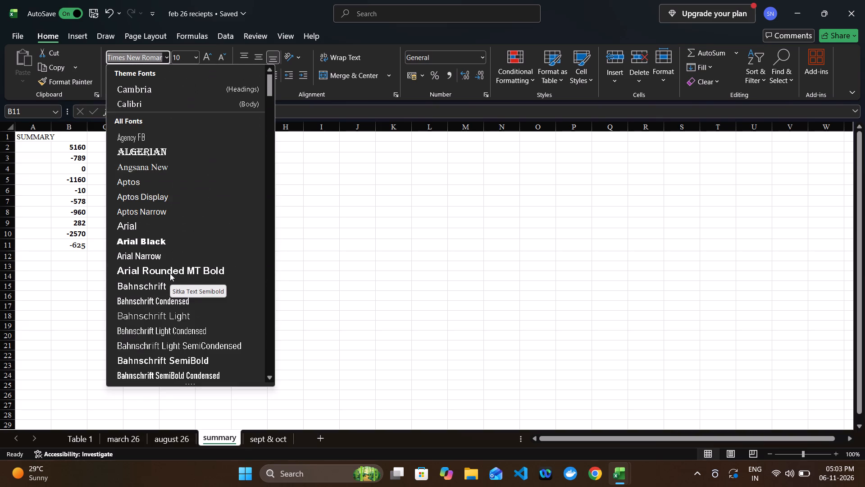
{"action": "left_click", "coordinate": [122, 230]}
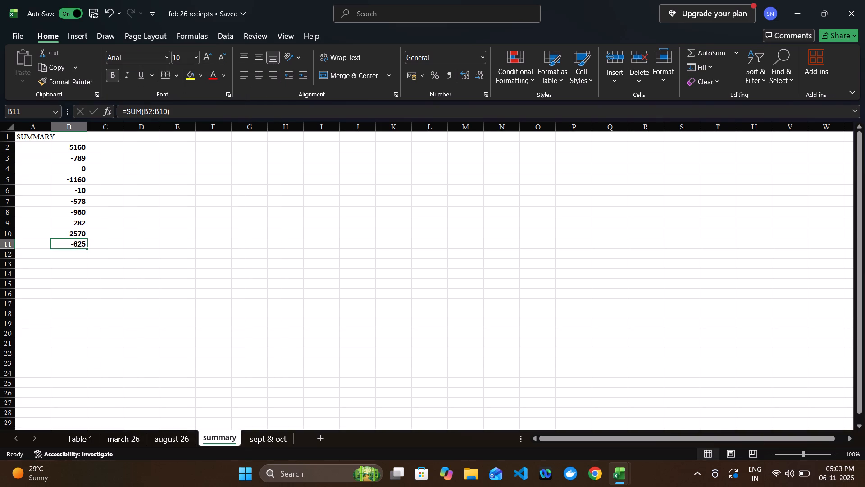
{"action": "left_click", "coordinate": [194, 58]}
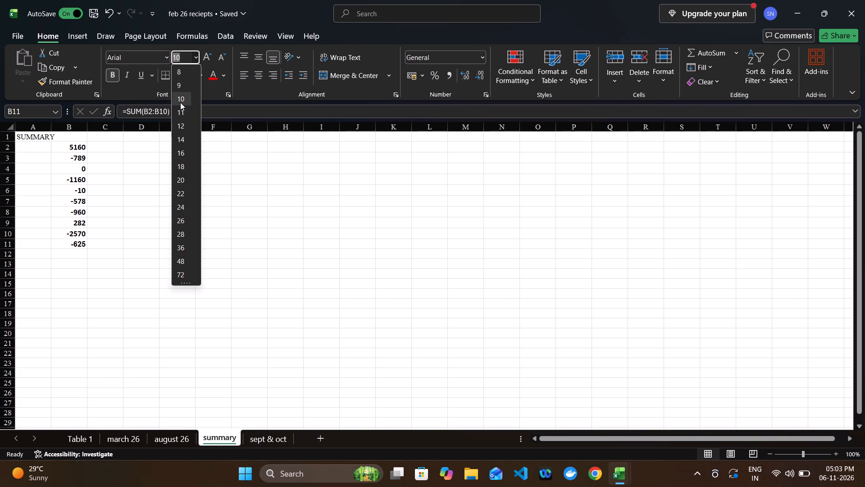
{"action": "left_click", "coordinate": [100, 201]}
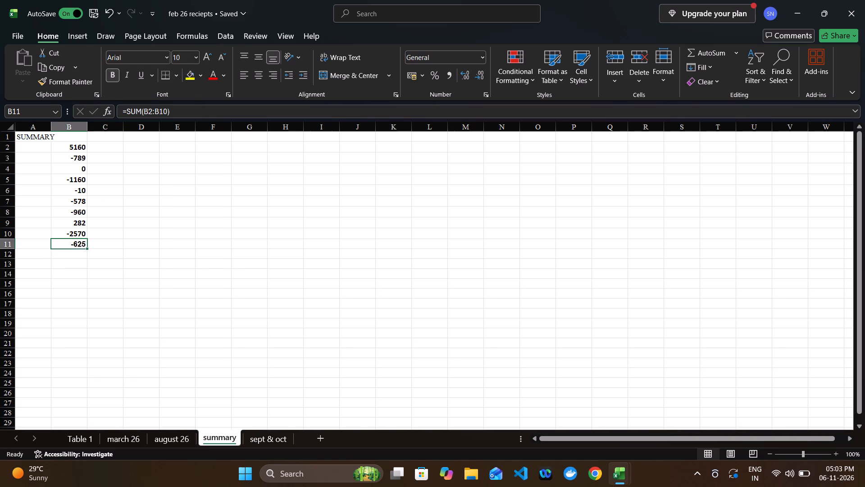
Set the total in cell B11 to Calibri, size 11, to match the formatting of cell B10.
{"action": "left_click", "coordinate": [77, 234]}
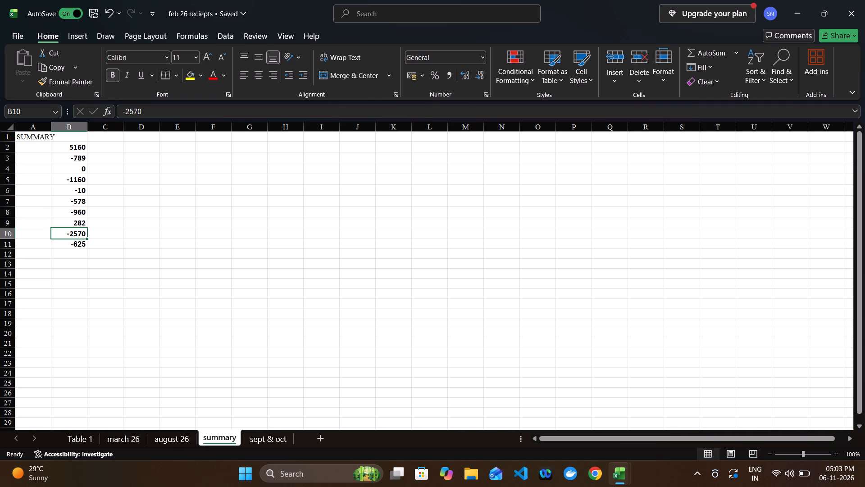
{"action": "left_click", "coordinate": [77, 248]}
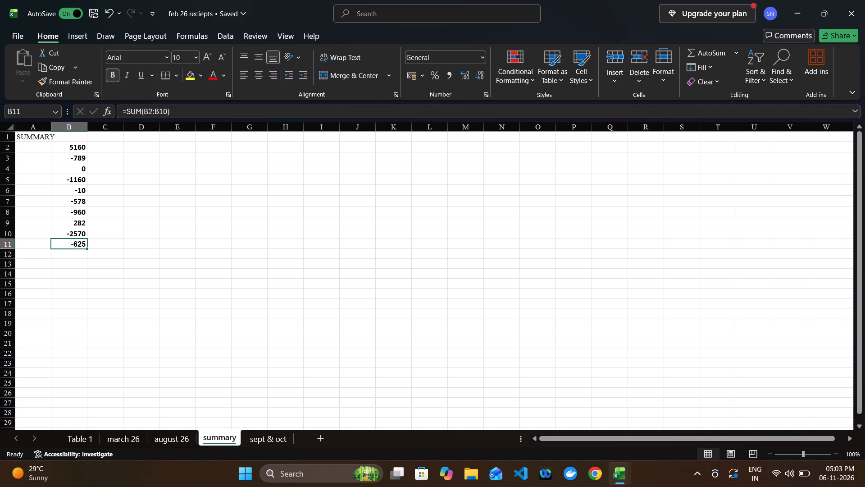
{"action": "left_click", "coordinate": [164, 60]}
{"action": "scroll", "coordinate": [161, 279], "scroll_direction": "down", "scroll_amount": 1}
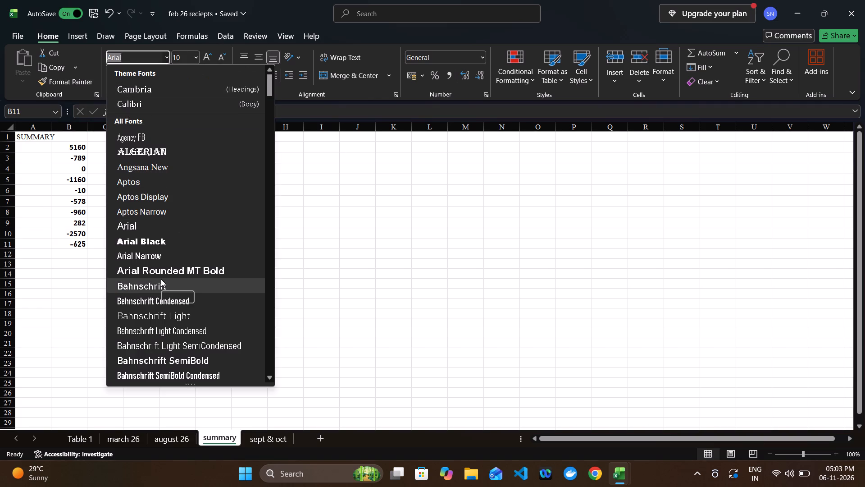
{"action": "scroll", "coordinate": [161, 279], "scroll_direction": "down", "scroll_amount": 2}
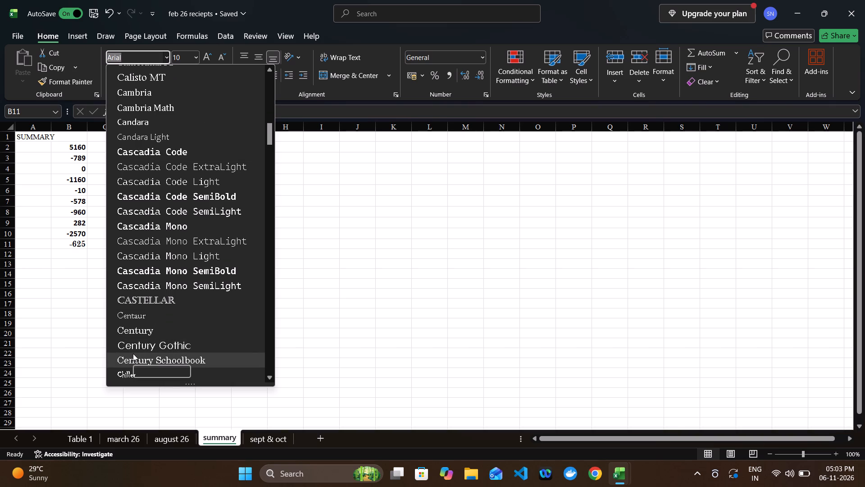
{"action": "scroll", "coordinate": [133, 354], "scroll_direction": "up", "scroll_amount": 1}
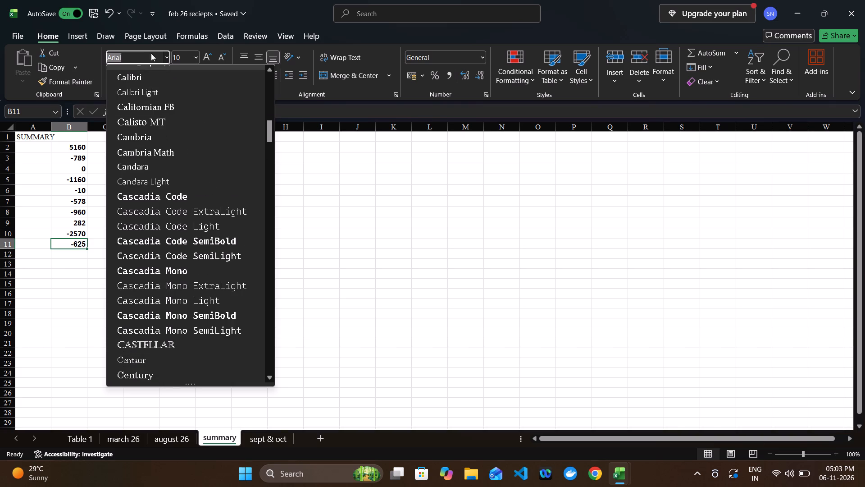
{"action": "left_click", "coordinate": [133, 75]}
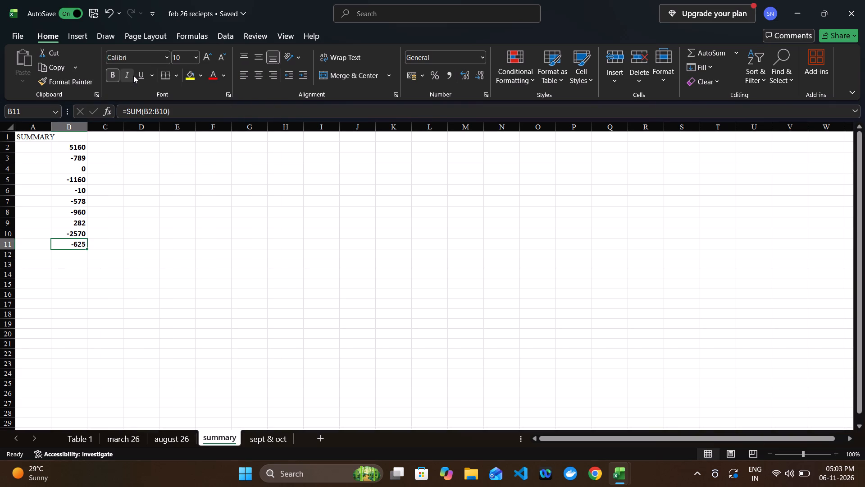
{"action": "left_click", "coordinate": [77, 231]}
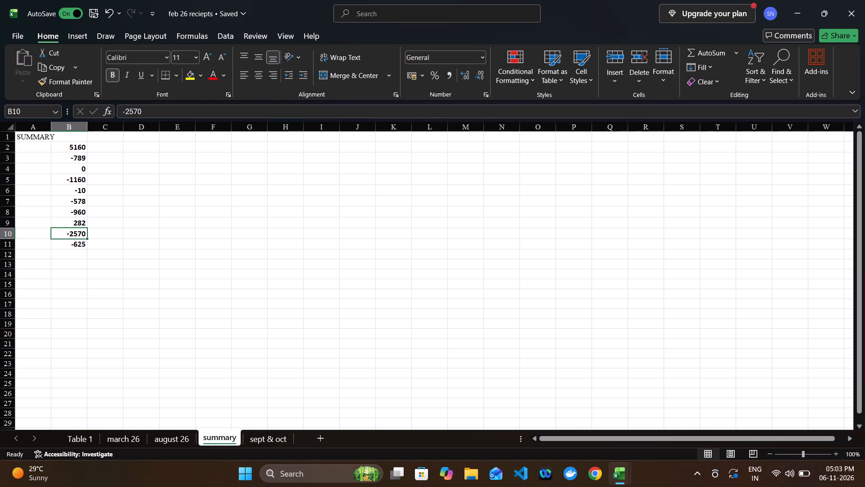
{"action": "left_click", "coordinate": [75, 248]}
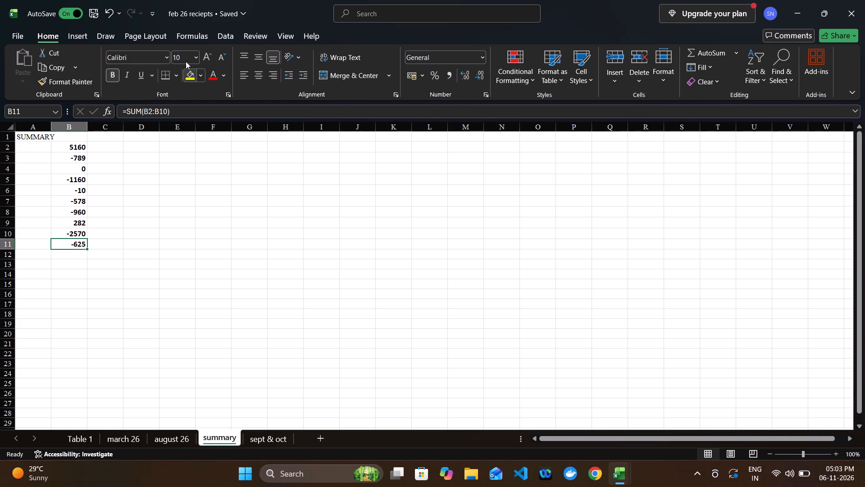
{"action": "left_click", "coordinate": [193, 57]}
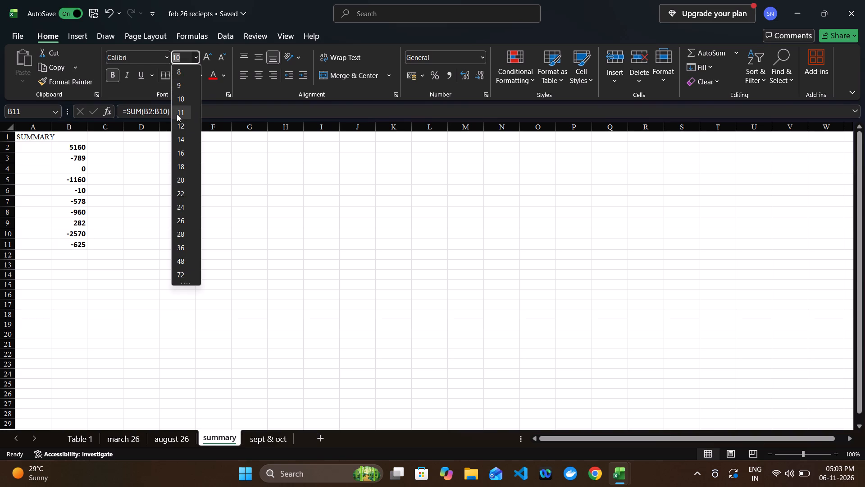
{"action": "left_click", "coordinate": [177, 114]}
Open the sept & oct sheet to view the amount payable to panditji.
{"action": "left_click", "coordinate": [270, 439]}
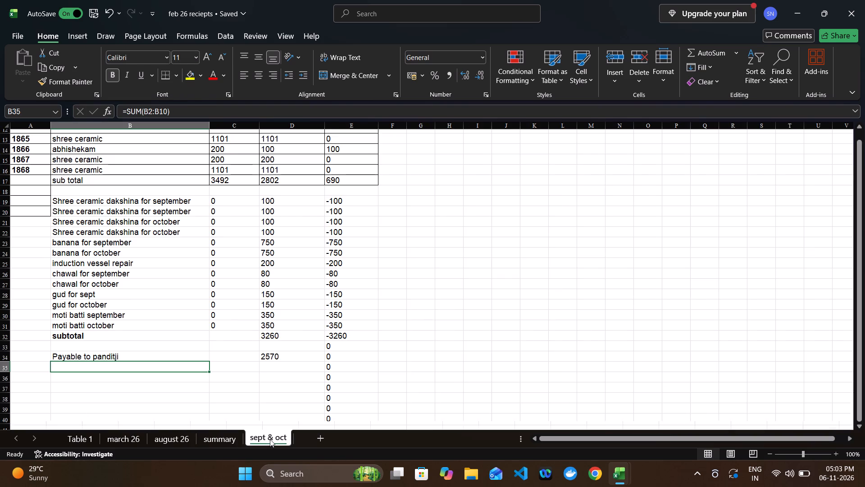
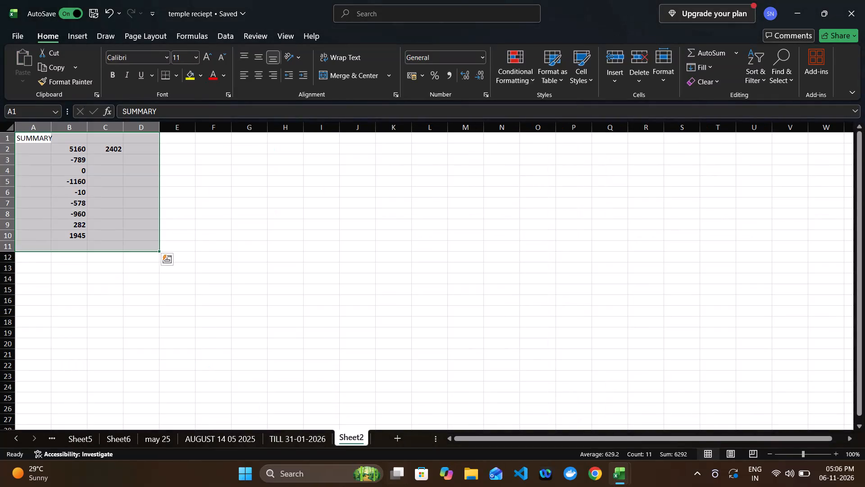
Switch to the feb 26 reciepts workbook, save it from the summary sheet, and return to the sept & oct sheet.
{"action": "key", "text": "alt+Tab"}
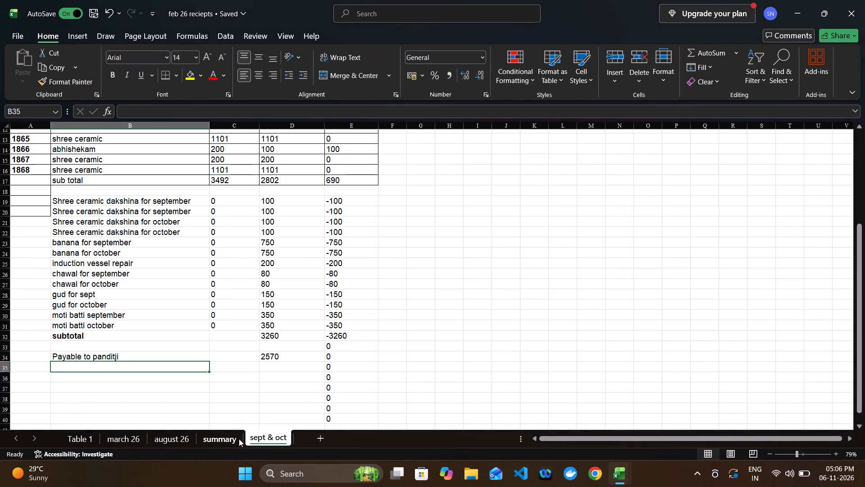
{"action": "left_click", "coordinate": [233, 439]}
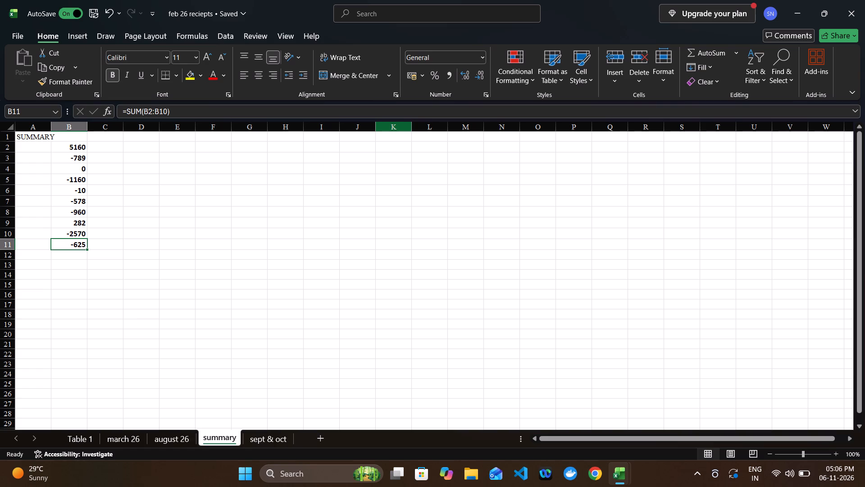
{"action": "key", "text": "ctrl+s"}
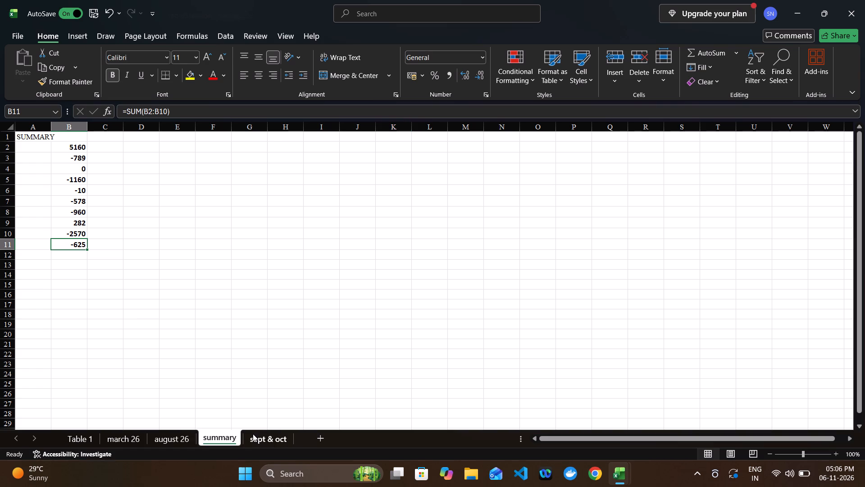
{"action": "left_click", "coordinate": [253, 434]}
{"action": "key", "text": "ctrl+s"}
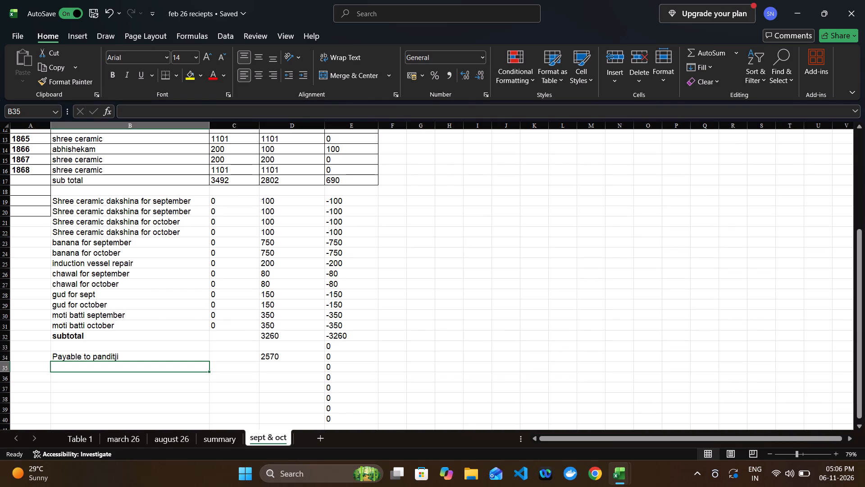
Set up a copy of the sept & oct sheet in the Documents folder with PDF as the file type.
{"action": "left_click", "coordinate": [14, 40]}
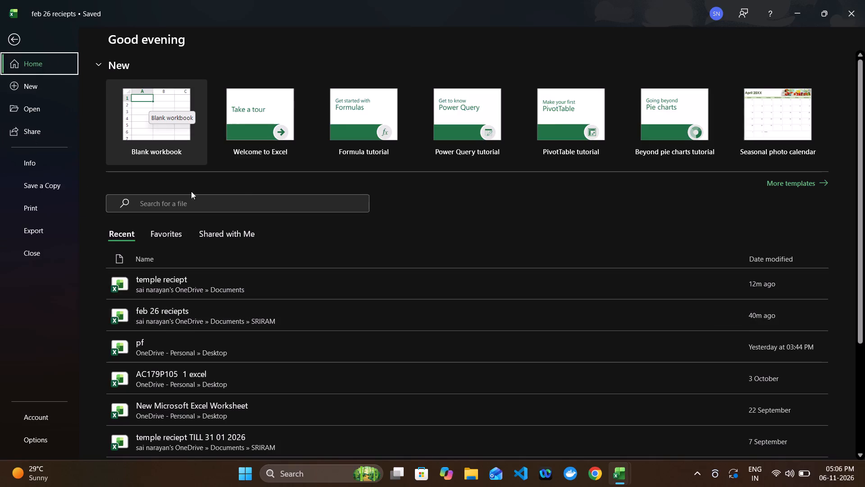
{"action": "left_click", "coordinate": [49, 189]}
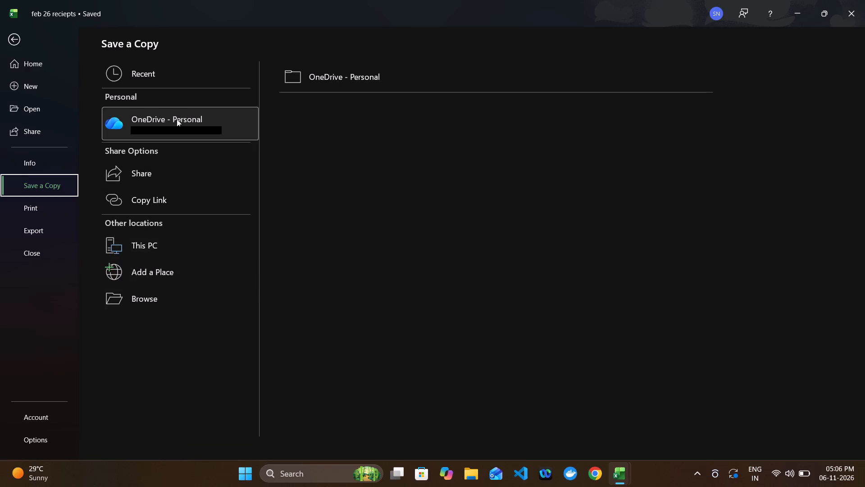
{"action": "left_click", "coordinate": [162, 237]}
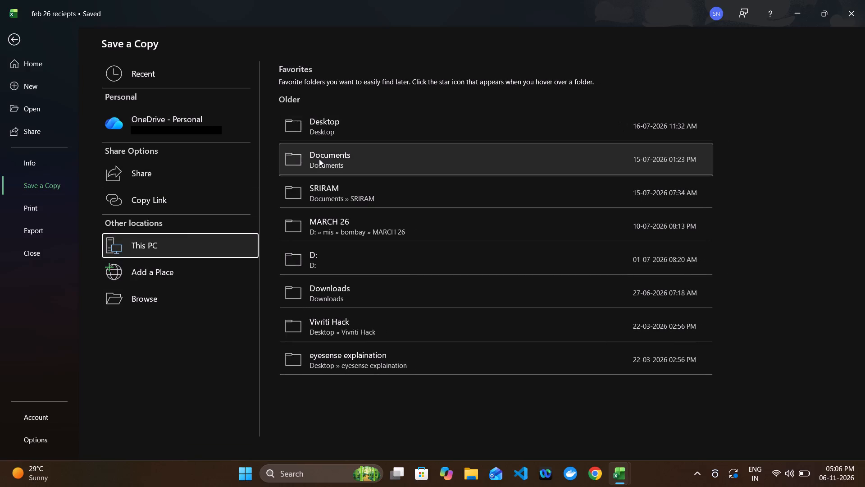
{"action": "left_click", "coordinate": [319, 159]}
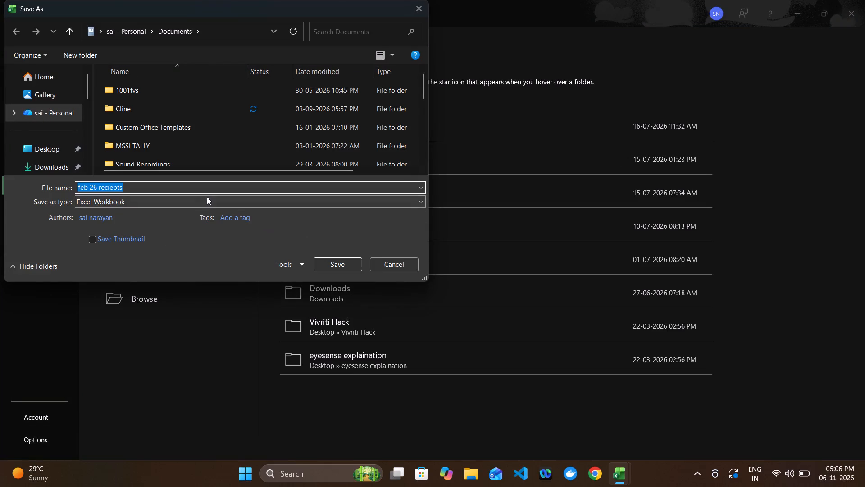
{"action": "left_click", "coordinate": [206, 198]}
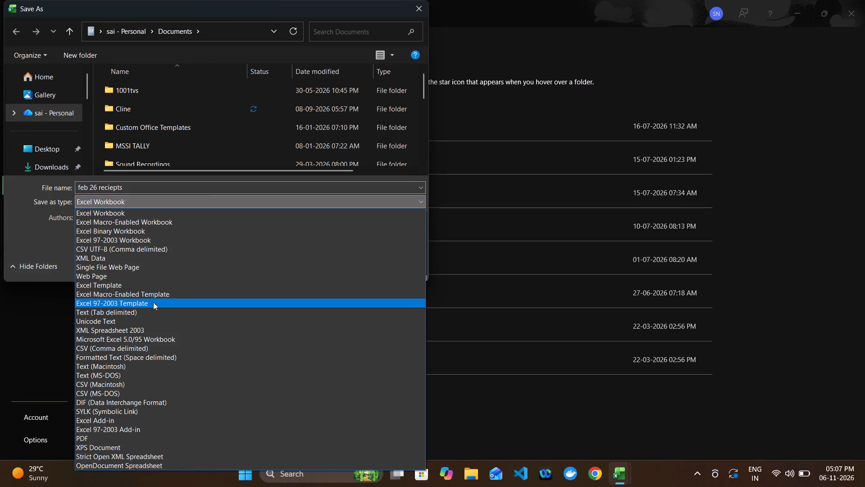
{"action": "left_click", "coordinate": [172, 434]}
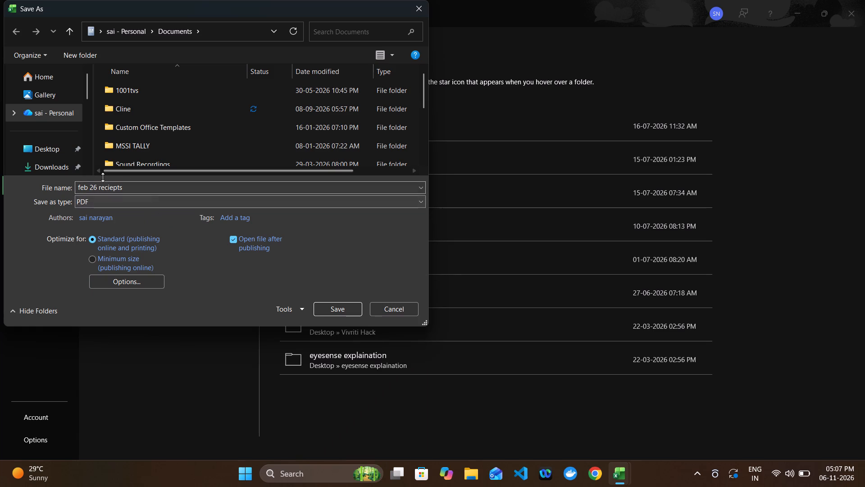
Name the PDF sept&oct 26 reciepts and save it.
{"action": "left_click", "coordinate": [87, 182]}
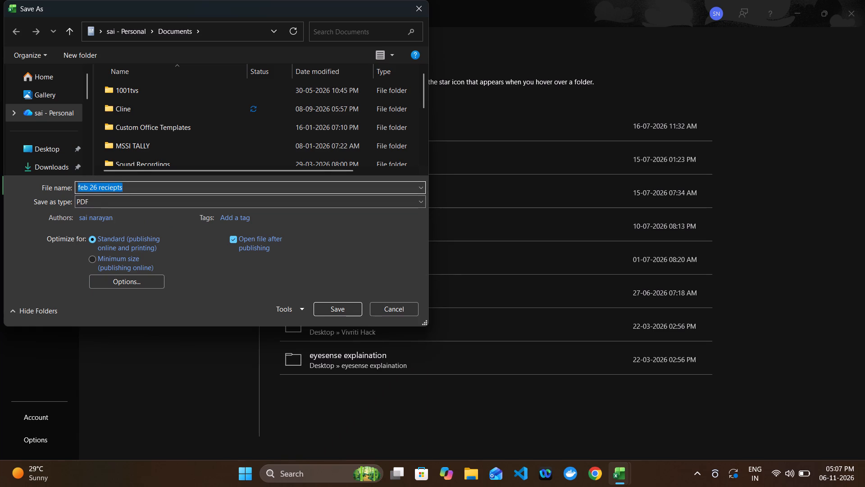
{"action": "left_click", "coordinate": [88, 186]}
{"action": "key", "text": "BackSpace"}
{"action": "key", "text": "BackSpace"}
{"action": "key", "text": "BackSpace"}
{"action": "type", "text": "sept"}
{"action": "key", "text": "shift+ampersand"}
{"action": "key", "text": "Left"}
{"action": "key", "text": "space"}
{"action": "key", "text": "Right"}
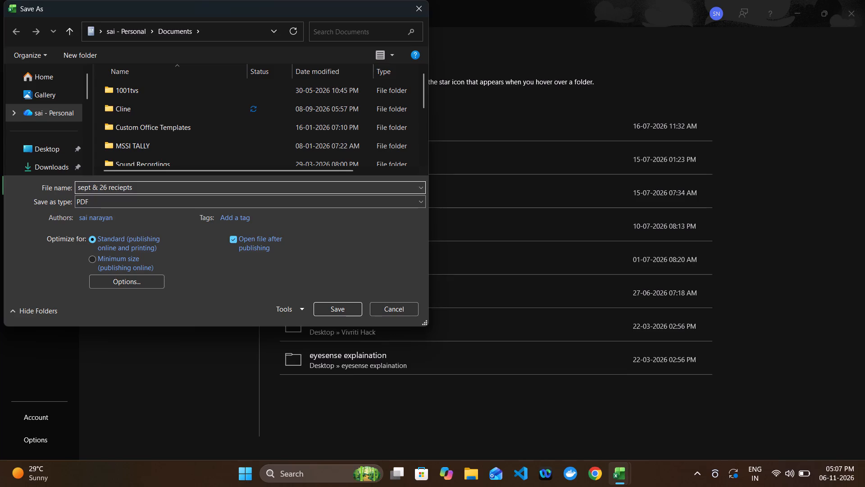
{"action": "type", "text": "oct"}
{"action": "key", "text": "Left"}
{"action": "key", "text": "Left"}
{"action": "key", "text": "Left"}
{"action": "key", "text": "Left"}
{"action": "key", "text": "BackSpace"}
{"action": "key", "text": "Return"}
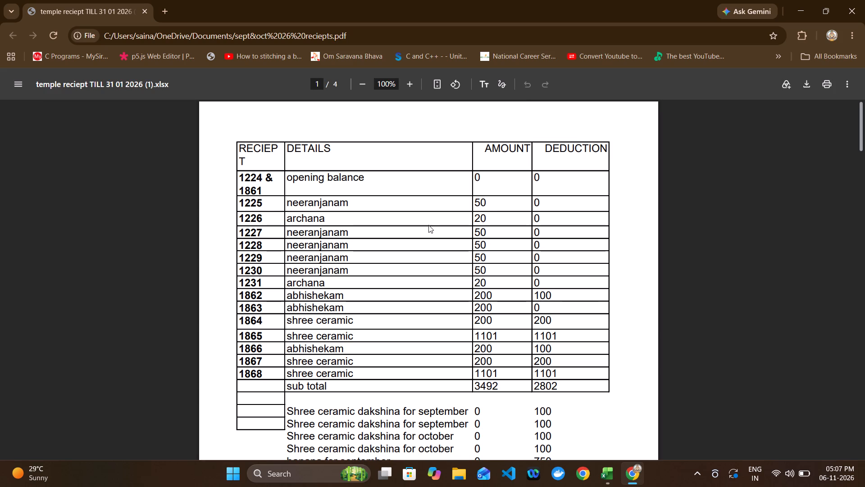
Review the layout of the receipt table across the exported PDF's pages, and close the PDF.
{"action": "scroll", "coordinate": [428, 225], "scroll_direction": "down", "scroll_amount": 1}
{"action": "scroll", "coordinate": [470, 427], "scroll_direction": "down", "scroll_amount": 7}
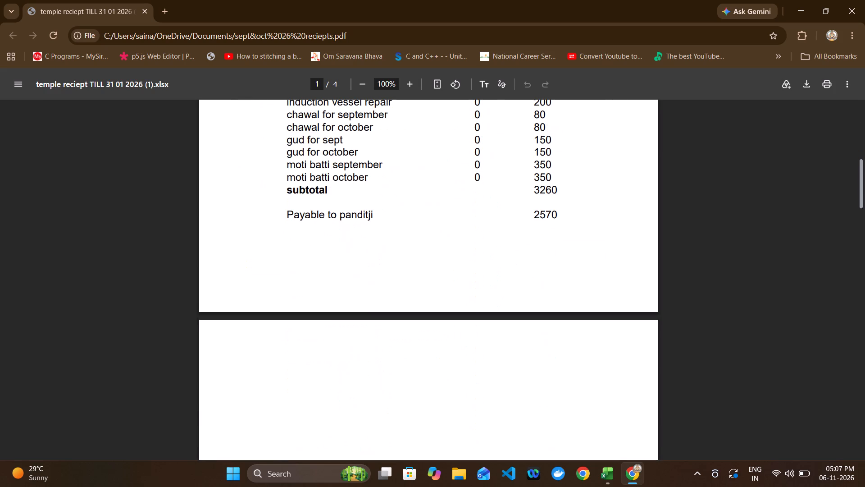
{"action": "scroll", "coordinate": [470, 427], "scroll_direction": "down", "scroll_amount": 11}
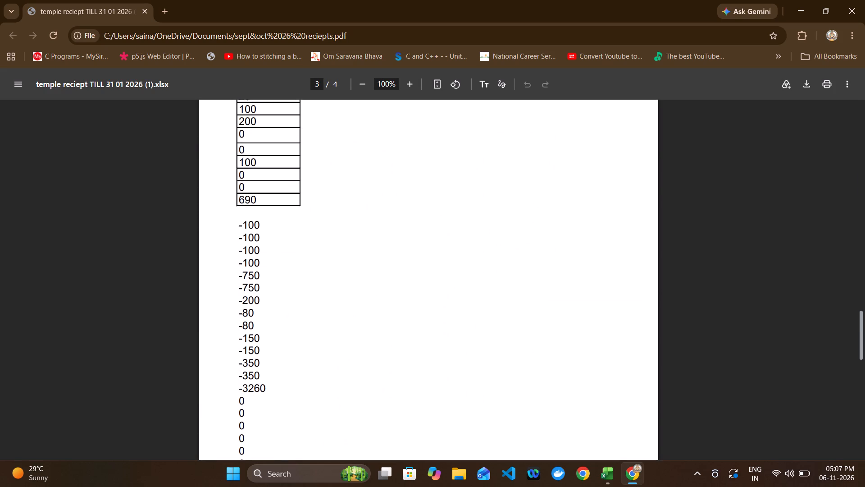
{"action": "scroll", "coordinate": [470, 427], "scroll_direction": "down", "scroll_amount": 2}
{"action": "scroll", "coordinate": [470, 427], "scroll_direction": "up", "scroll_amount": 7}
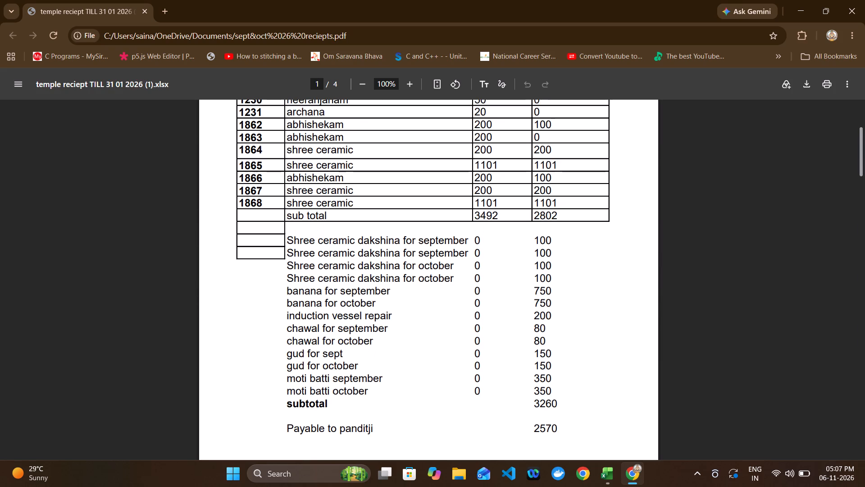
{"action": "scroll", "coordinate": [470, 427], "scroll_direction": "down", "scroll_amount": 5}
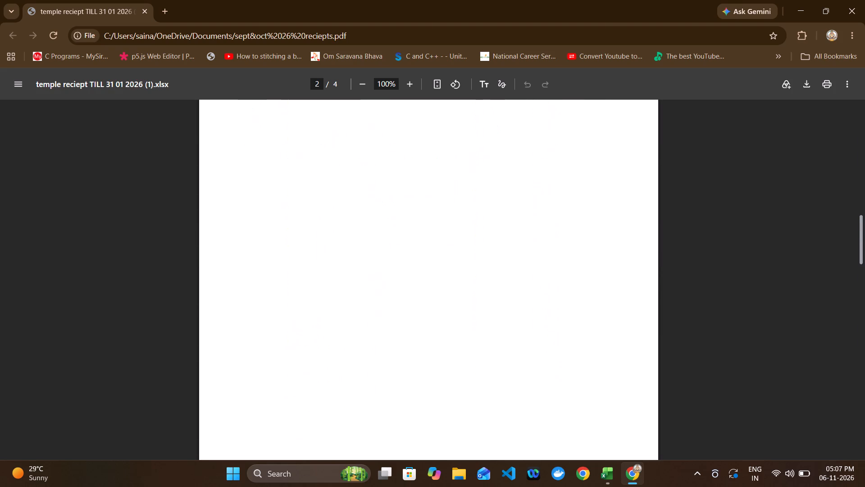
{"action": "scroll", "coordinate": [470, 427], "scroll_direction": "down", "scroll_amount": 6}
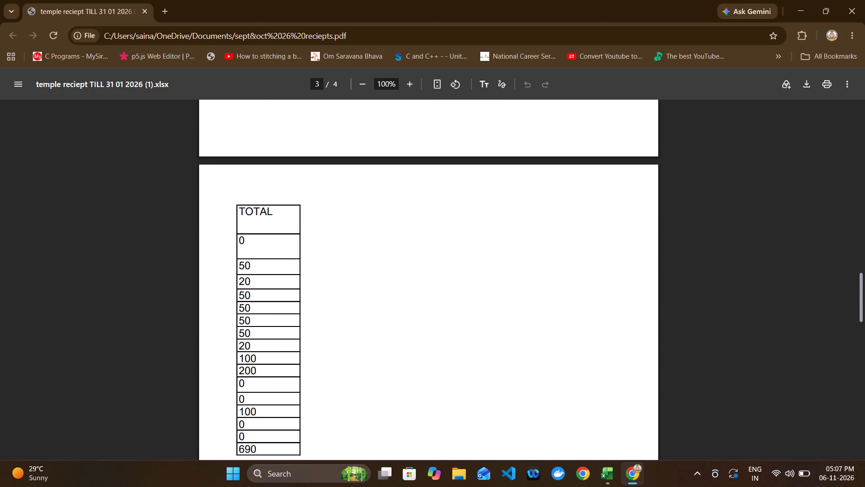
{"action": "scroll", "coordinate": [470, 427], "scroll_direction": "down", "scroll_amount": 1}
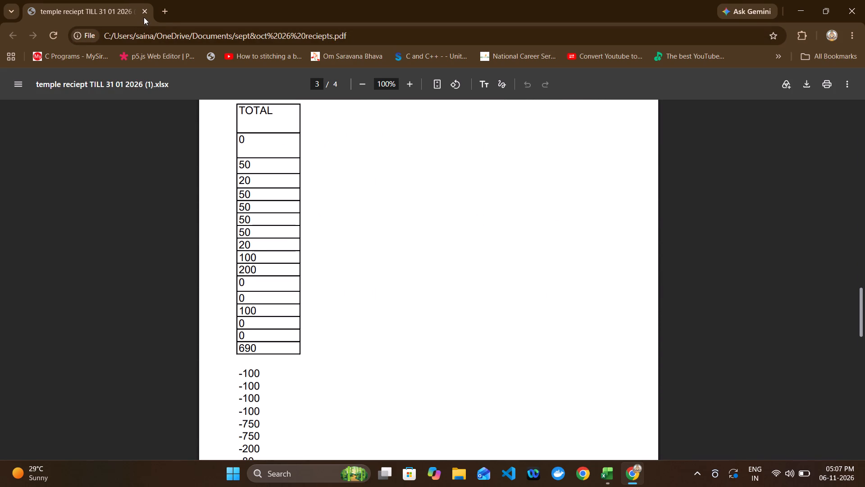
{"action": "left_click", "coordinate": [144, 11]}
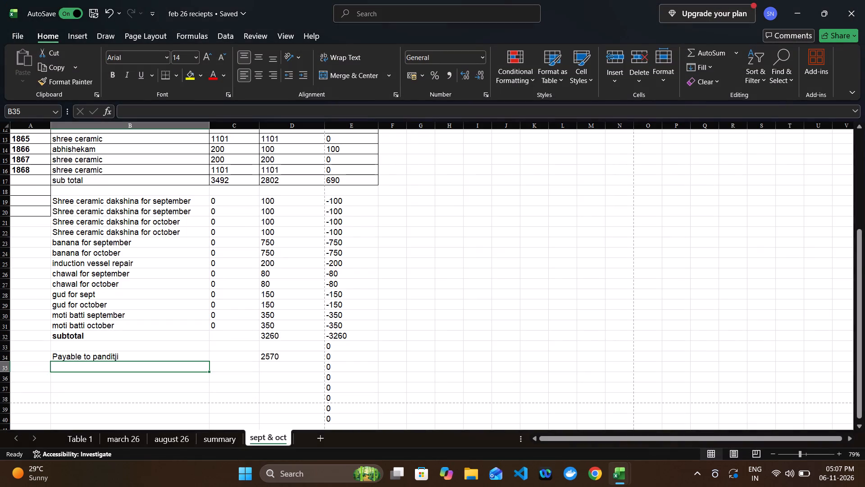
Apply all borders to cells A17:E34 of the sept & oct sheet, from the sub total row through Payable to panditji.
{"action": "scroll", "coordinate": [246, 278], "scroll_direction": "down", "scroll_amount": 10}
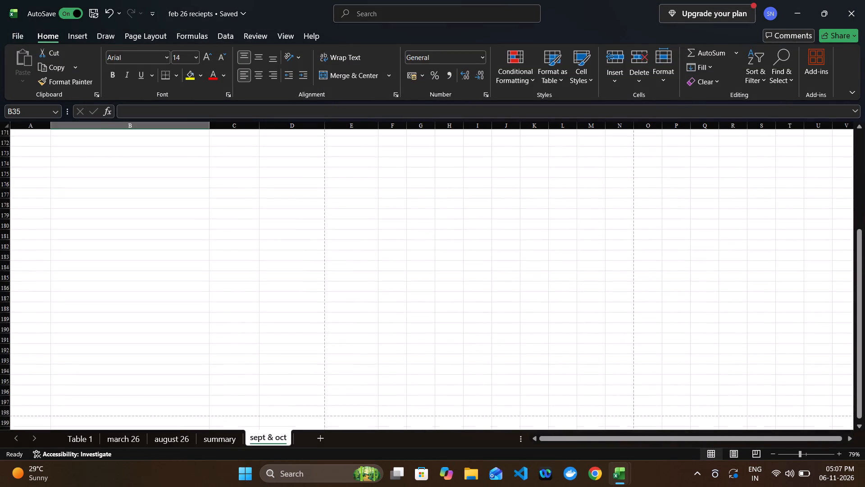
{"action": "scroll", "coordinate": [246, 278], "scroll_direction": "down", "scroll_amount": 5}
{"action": "scroll", "coordinate": [246, 278], "scroll_direction": "up", "scroll_amount": 19}
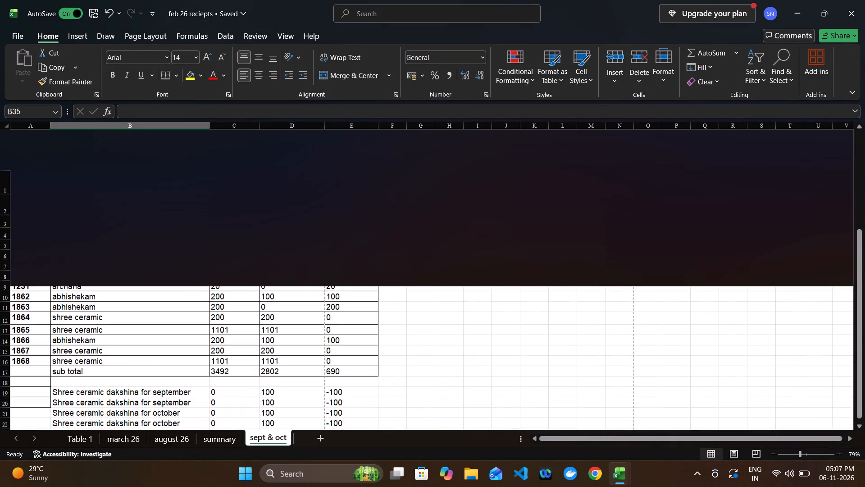
{"action": "scroll", "coordinate": [246, 278], "scroll_direction": "up", "scroll_amount": 2}
{"action": "scroll", "coordinate": [246, 278], "scroll_direction": "down", "scroll_amount": 2}
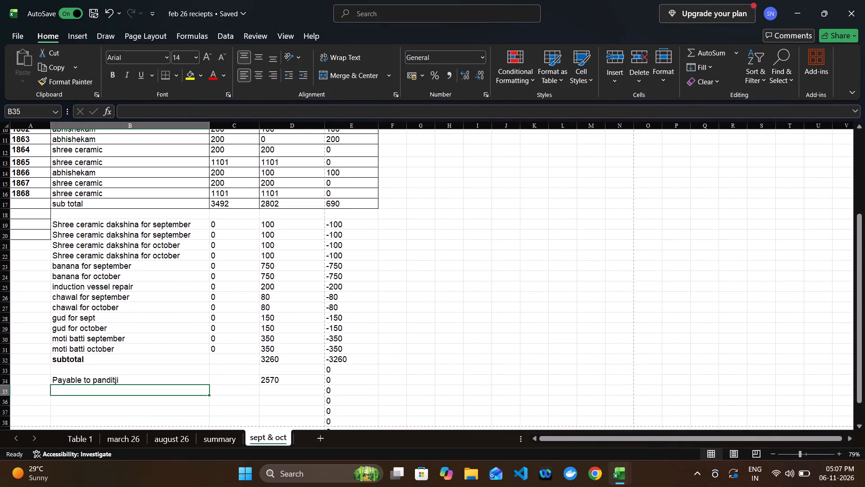
{"action": "left_click", "coordinate": [38, 217]}
{"action": "left_click", "coordinate": [32, 206]}
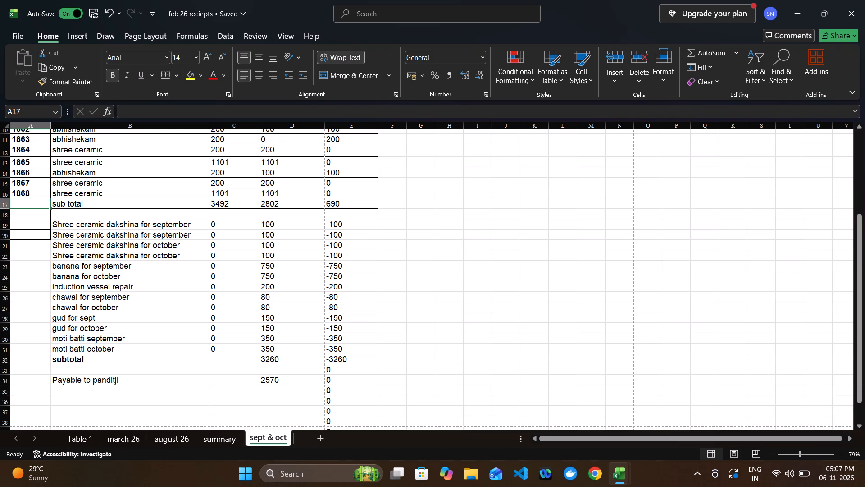
{"action": "key", "text": "shift+Right"}
{"action": "key", "text": "shift+Right"}
{"action": "key", "text": "shift+Right"}
{"action": "key", "text": "shift+Right"}
{"action": "key", "text": "shift+Down"}
{"action": "key", "text": "shift+Down"}
{"action": "key", "text": "shift+Down"}
{"action": "key", "text": "shift+Down"}
{"action": "key", "text": "shift+Down"}
{"action": "key", "text": "shift+Down"}
{"action": "key", "text": "shift+Down"}
{"action": "key", "text": "shift+Down"}
{"action": "key", "text": "shift+Down"}
{"action": "key", "text": "shift+Down"}
{"action": "key", "text": "shift+Down"}
{"action": "key", "text": "shift+Down"}
{"action": "key", "text": "shift+Down"}
{"action": "key", "text": "shift+Down"}
{"action": "key", "text": "shift+Down"}
{"action": "key", "text": "shift+Down"}
{"action": "key", "text": "shift+Down"}
{"action": "key", "text": "shift+Down"}
{"action": "key", "text": "shift+Down"}
{"action": "key", "text": "shift+Down"}
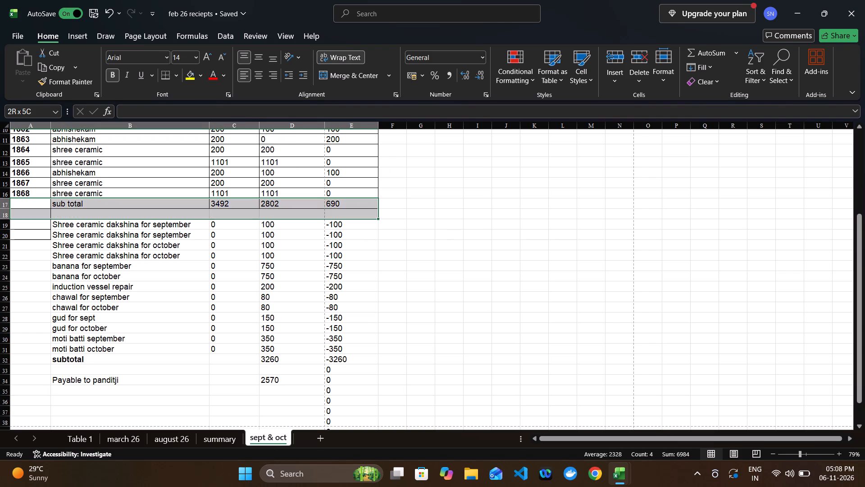
{"action": "key", "text": "shift+Down"}
{"action": "key", "text": "shift+Up"}
{"action": "key", "text": "shift+Up"}
{"action": "key", "text": "shift+Up"}
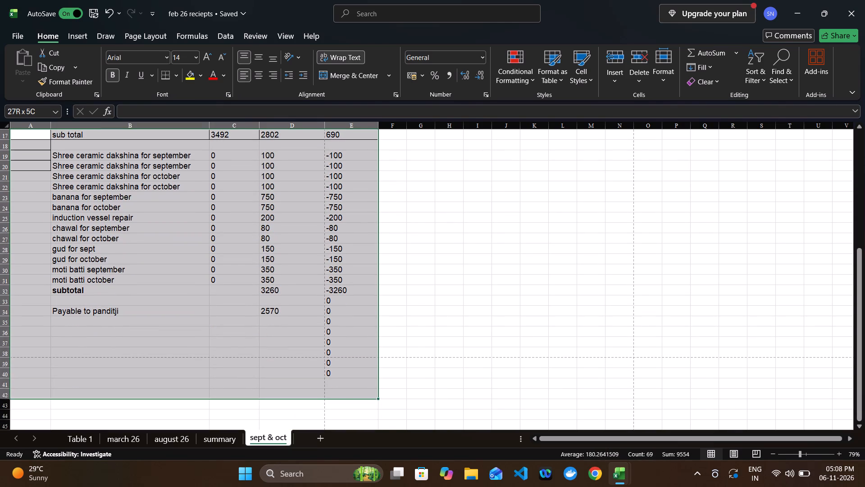
{"action": "key", "text": "shift+Up"}
{"action": "key", "text": "shift+Up"}
{"action": "key", "text": "shift+Up"}
{"action": "key", "text": "shift+Up"}
{"action": "key", "text": "shift+Up"}
{"action": "key", "text": "shift+Up"}
{"action": "key", "text": "shift+Up"}
{"action": "key", "text": "shift+Up"}
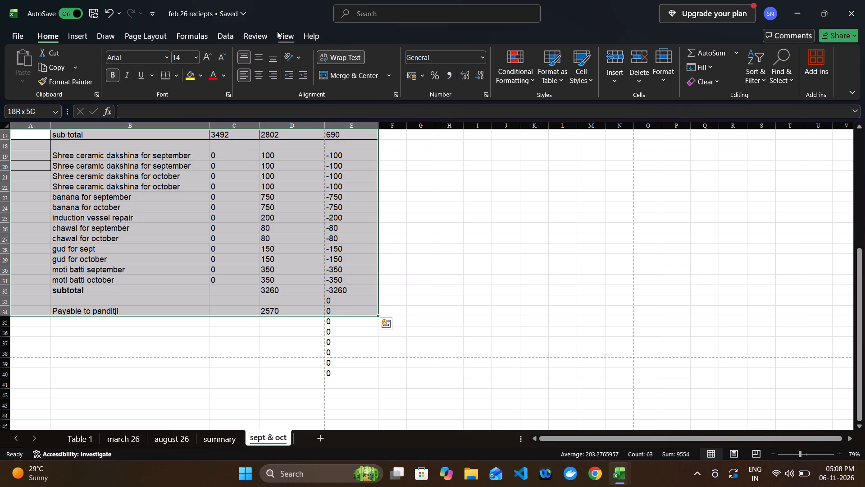
{"action": "left_click", "coordinate": [177, 76]}
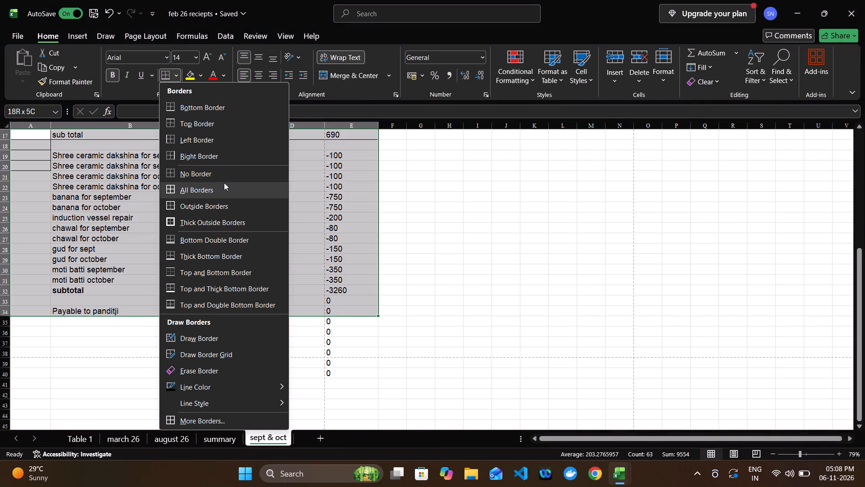
{"action": "left_click", "coordinate": [225, 186]}
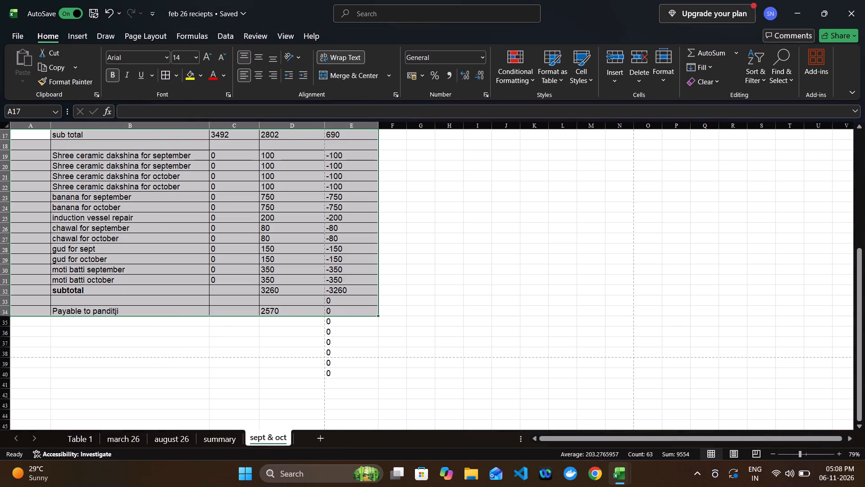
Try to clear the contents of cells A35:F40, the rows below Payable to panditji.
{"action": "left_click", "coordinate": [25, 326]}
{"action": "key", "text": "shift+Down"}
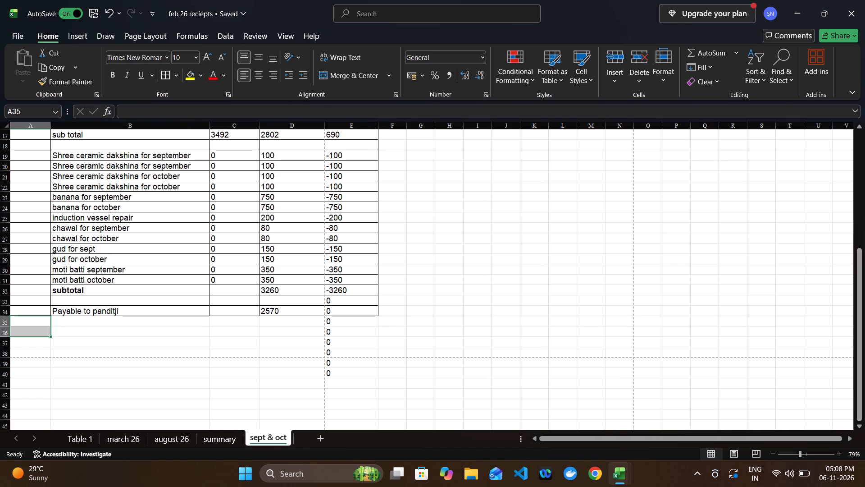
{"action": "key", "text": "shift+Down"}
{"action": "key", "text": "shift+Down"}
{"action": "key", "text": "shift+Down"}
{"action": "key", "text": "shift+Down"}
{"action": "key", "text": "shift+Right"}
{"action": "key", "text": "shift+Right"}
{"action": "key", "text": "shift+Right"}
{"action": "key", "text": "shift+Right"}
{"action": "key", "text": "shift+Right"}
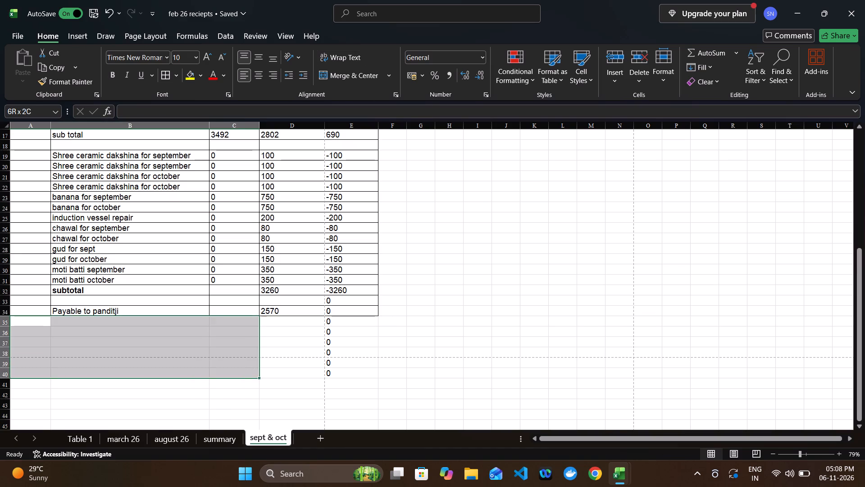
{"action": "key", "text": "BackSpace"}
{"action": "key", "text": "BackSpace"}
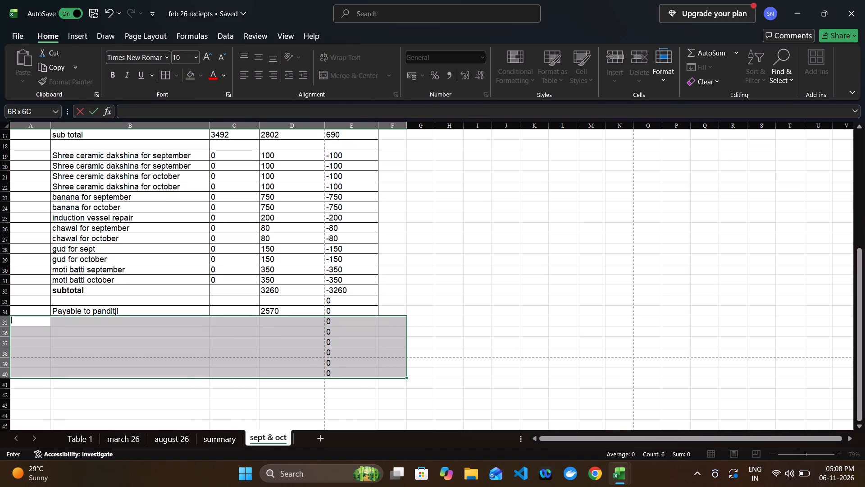
Clear the leftover formulas from cells E35:E40 in the TOTAL column, and save the workbook.
{"action": "key", "text": "Right"}
{"action": "key", "text": "Right"}
{"action": "key", "text": "Right"}
{"action": "key", "text": "Right"}
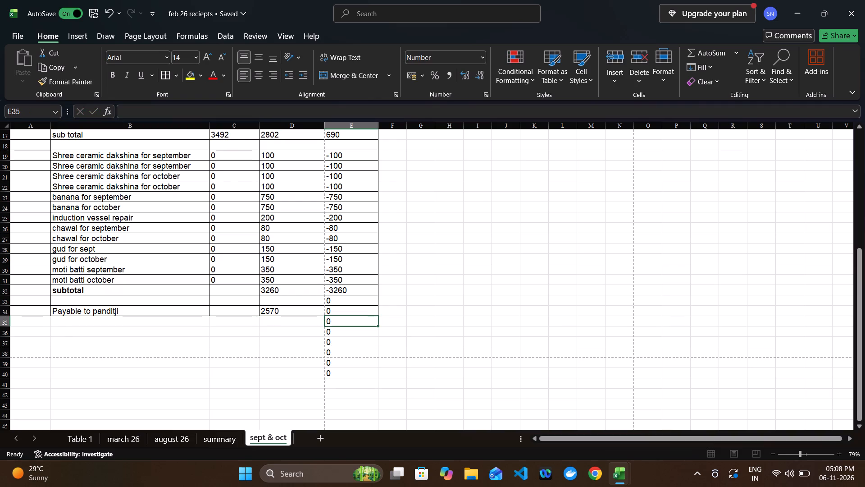
{"action": "key", "text": "shift+Down"}
{"action": "key", "text": "shift+Down"}
{"action": "key", "text": "shift+Down"}
{"action": "key", "text": "shift+Down"}
{"action": "key", "text": "shift+Down"}
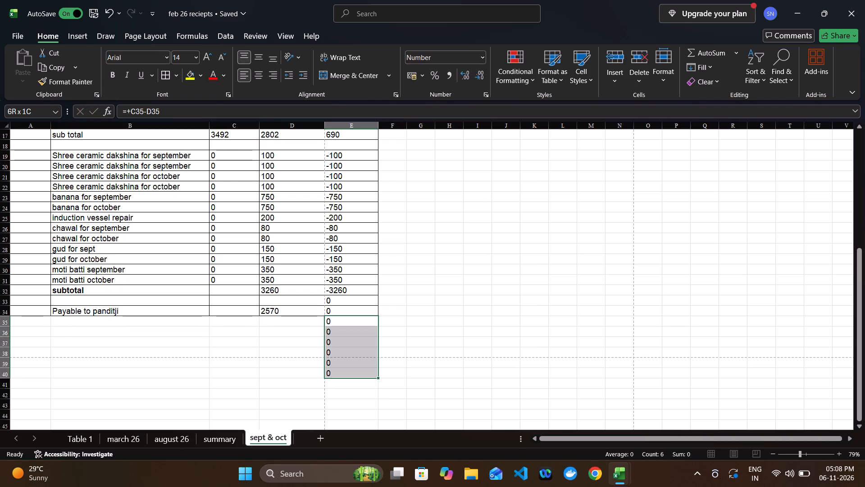
{"action": "key", "text": "Delete"}
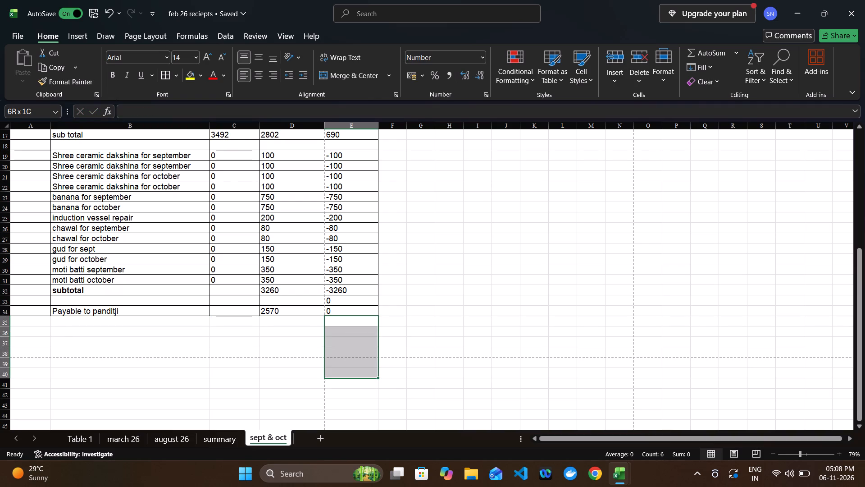
{"action": "left_click", "coordinate": [99, 350]}
{"action": "key", "text": "ctrl+s"}
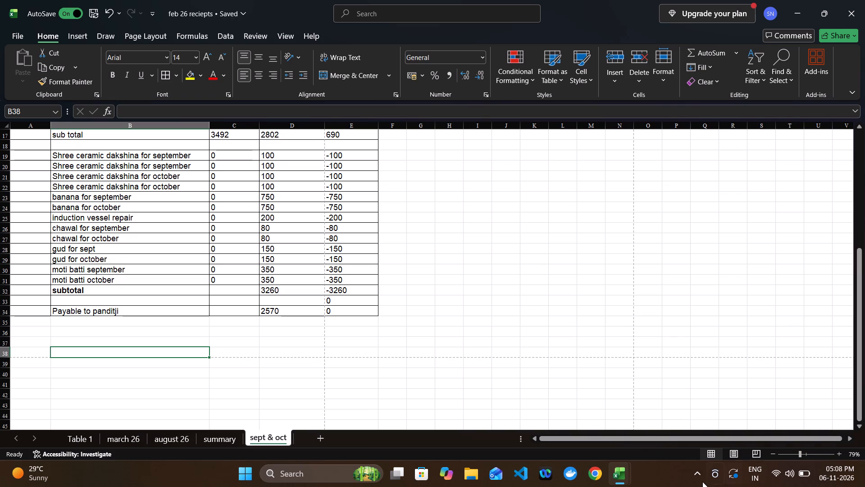
Switch to the temple reciept workbook and close it.
{"action": "right_click", "coordinate": [618, 471]}
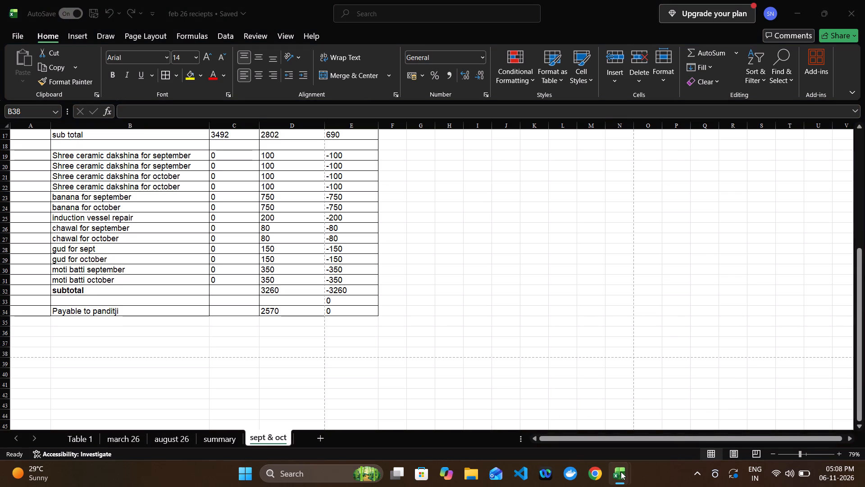
{"action": "left_click", "coordinate": [621, 472]}
{"action": "key", "text": "alt+Tab"}
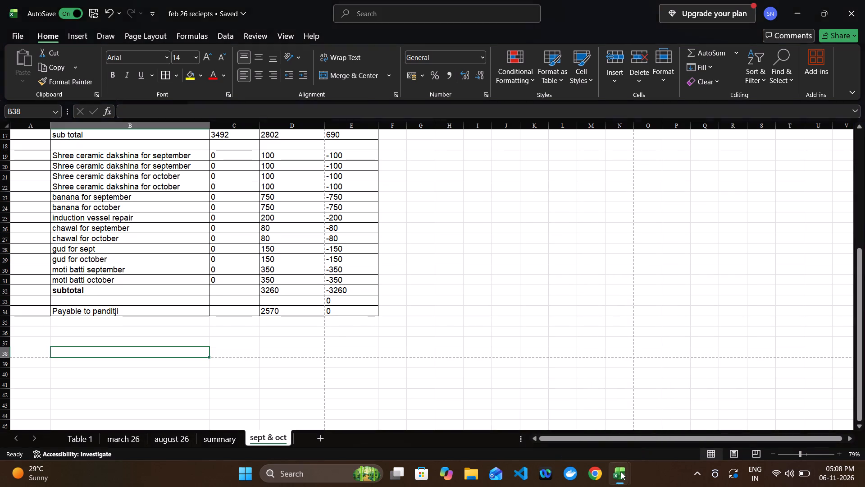
{"action": "key", "text": "alt+Tab"}
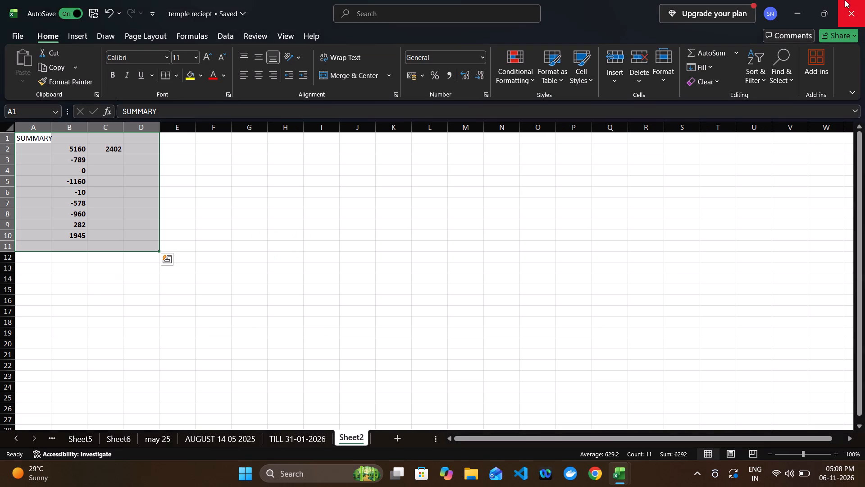
{"action": "left_click", "coordinate": [850, 3]}
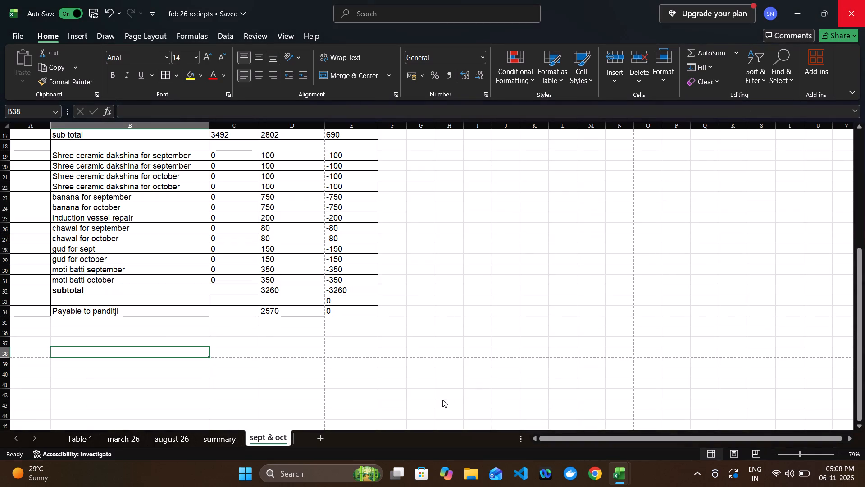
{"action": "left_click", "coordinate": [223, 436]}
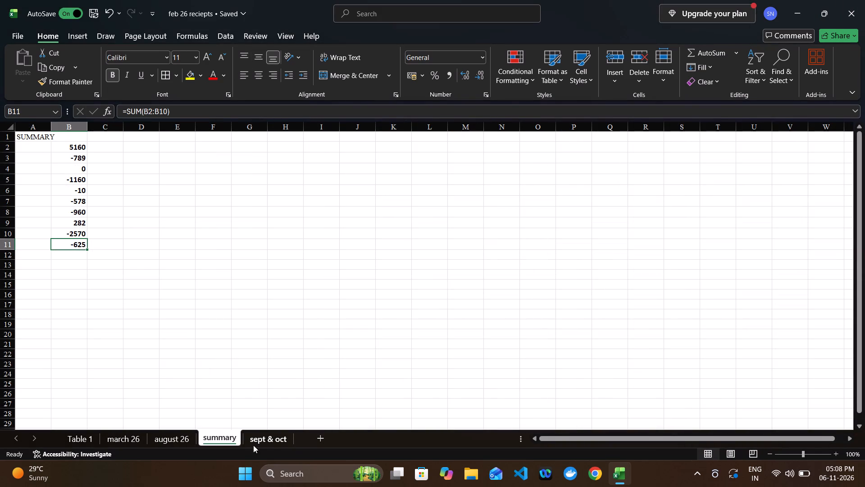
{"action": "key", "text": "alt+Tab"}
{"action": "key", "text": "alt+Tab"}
Save the sept & oct sheet and examine how its receipt table falls across the pages in print preview.
{"action": "left_click", "coordinate": [258, 435]}
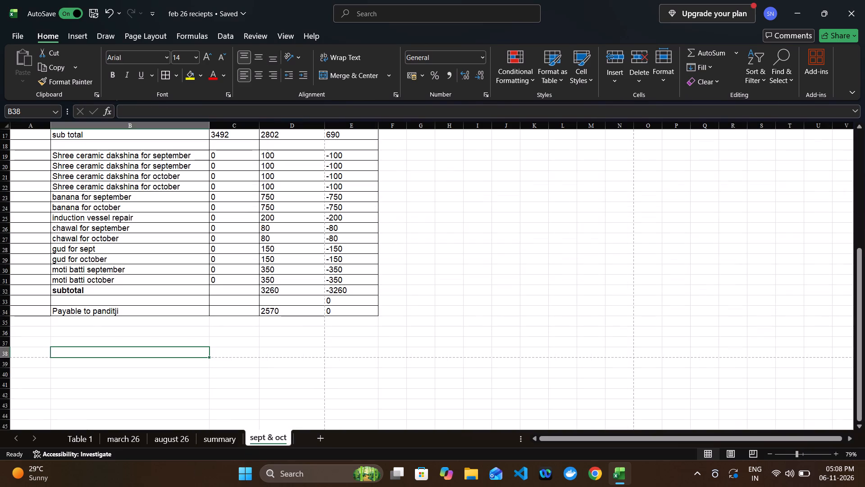
{"action": "key", "text": "ctrl+s"}
{"action": "scroll", "coordinate": [137, 257], "scroll_direction": "up", "scroll_amount": 1}
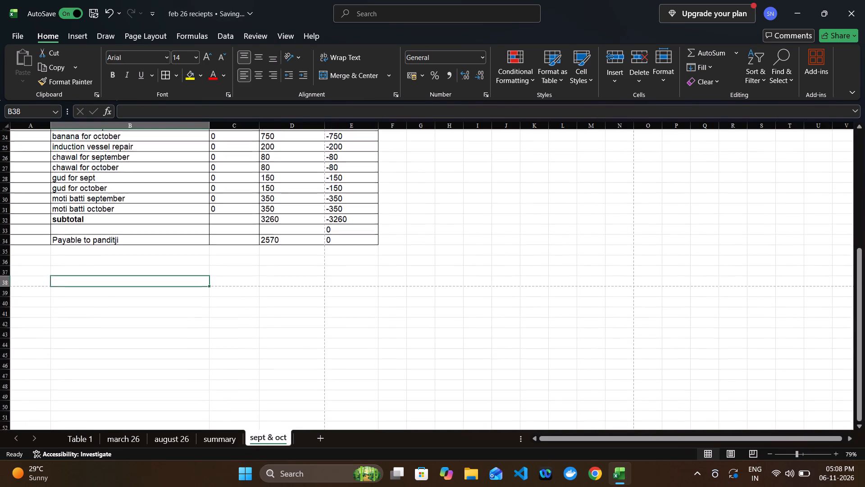
{"action": "scroll", "coordinate": [137, 257], "scroll_direction": "up", "scroll_amount": 2}
{"action": "left_click", "coordinate": [15, 32]}
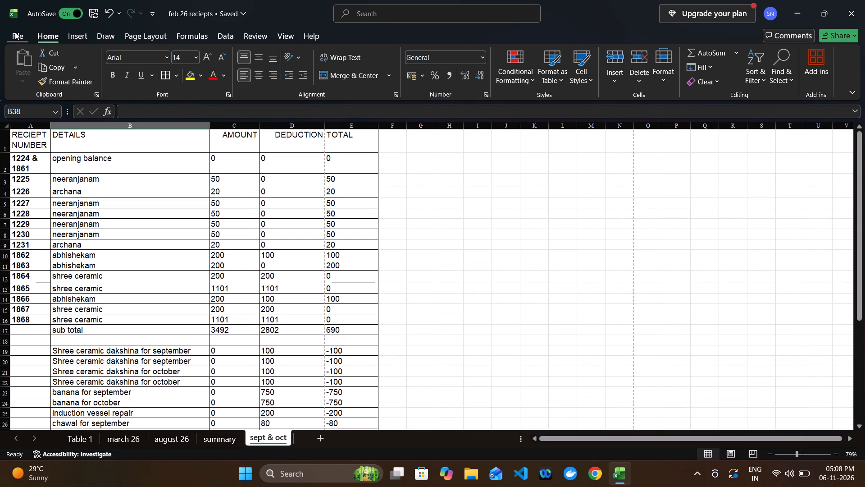
{"action": "left_click", "coordinate": [46, 213]}
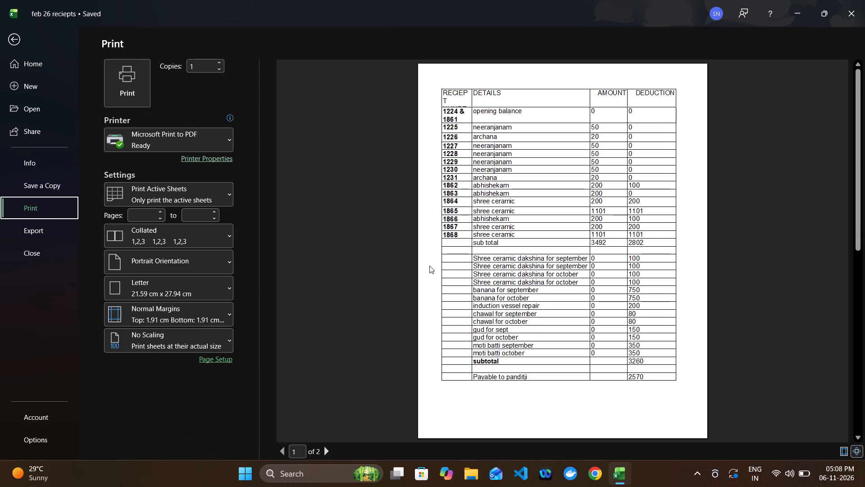
{"action": "scroll", "coordinate": [429, 266], "scroll_direction": "down", "scroll_amount": 1}
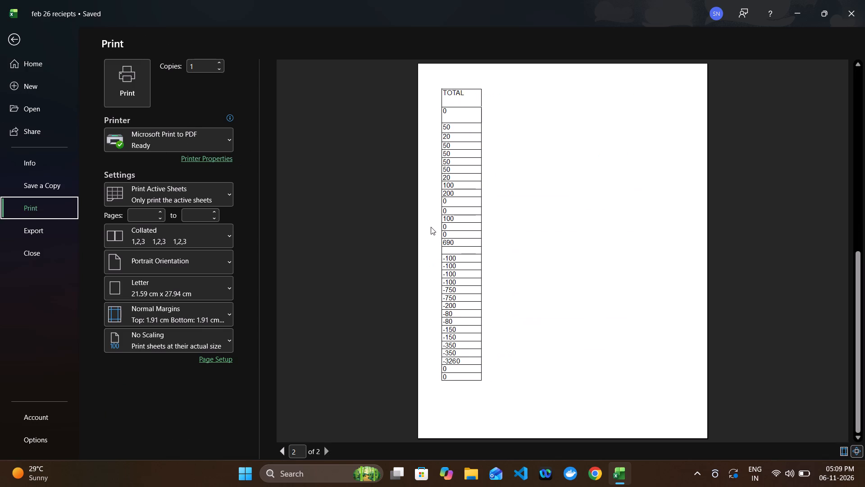
{"action": "scroll", "coordinate": [431, 227], "scroll_direction": "down", "scroll_amount": 15}
{"action": "scroll", "coordinate": [431, 227], "scroll_direction": "up", "scroll_amount": 12}
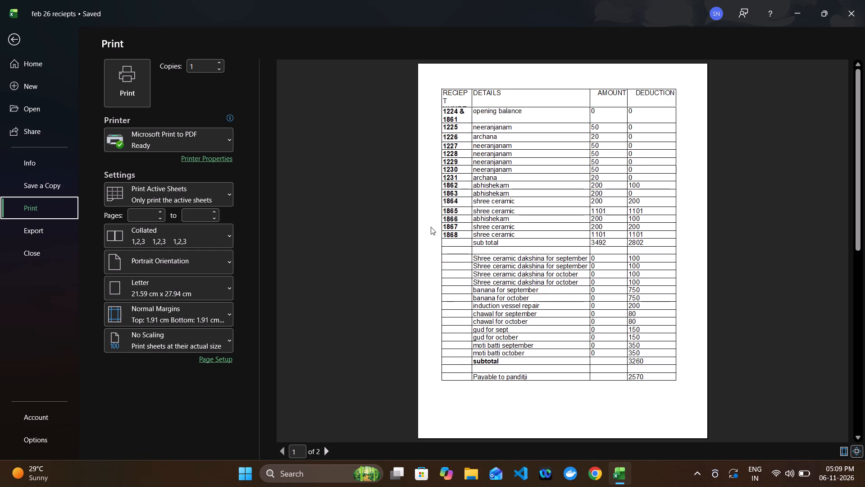
{"action": "key", "text": "alt+Tab"}
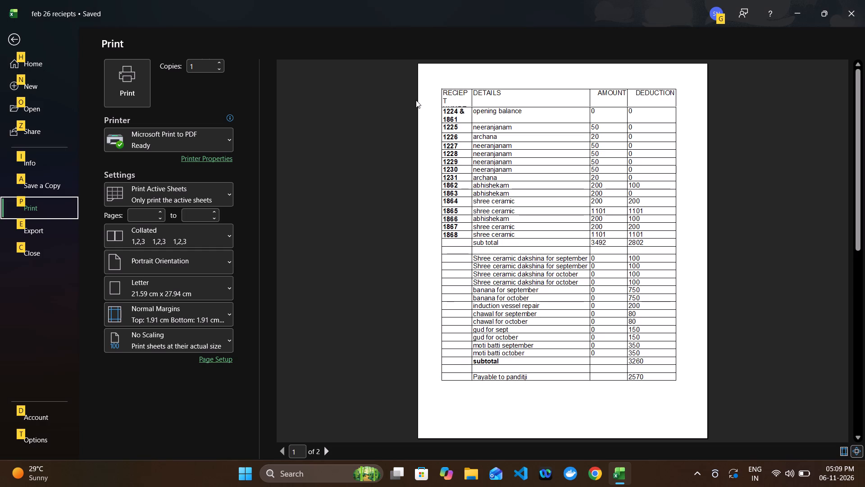
Set the sept & oct sheet's page orientation to landscape, and return to the sheet.
{"action": "left_click", "coordinate": [250, 195]}
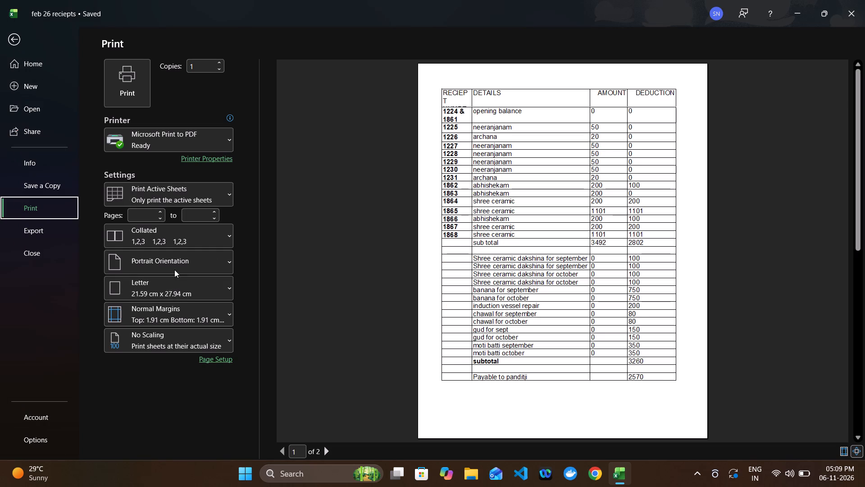
{"action": "left_click", "coordinate": [178, 262]}
{"action": "left_click", "coordinate": [158, 319]}
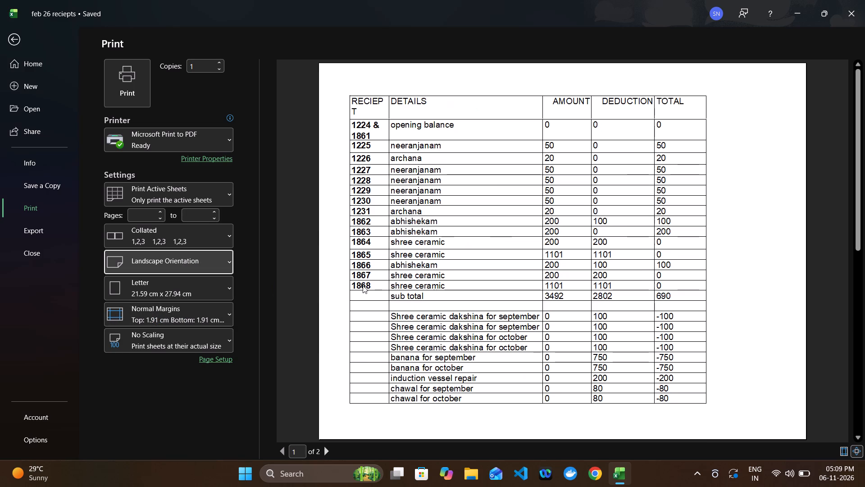
{"action": "key", "text": "alt+Tab"}
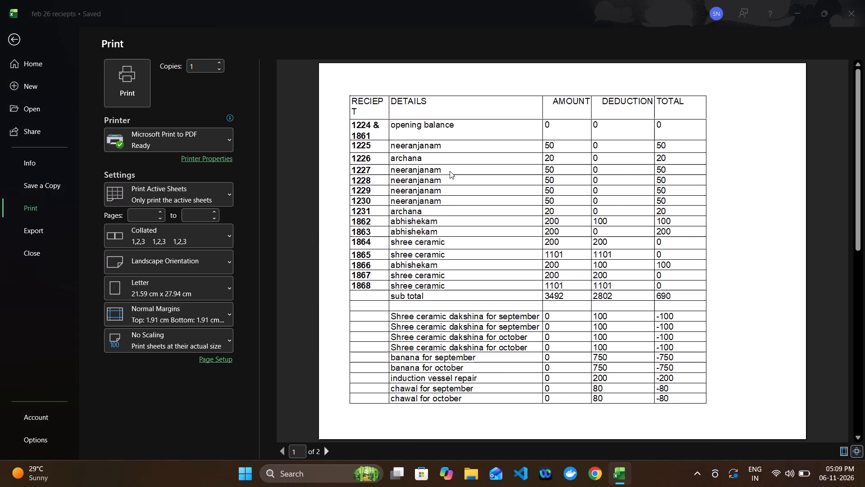
{"action": "key", "text": "Escape"}
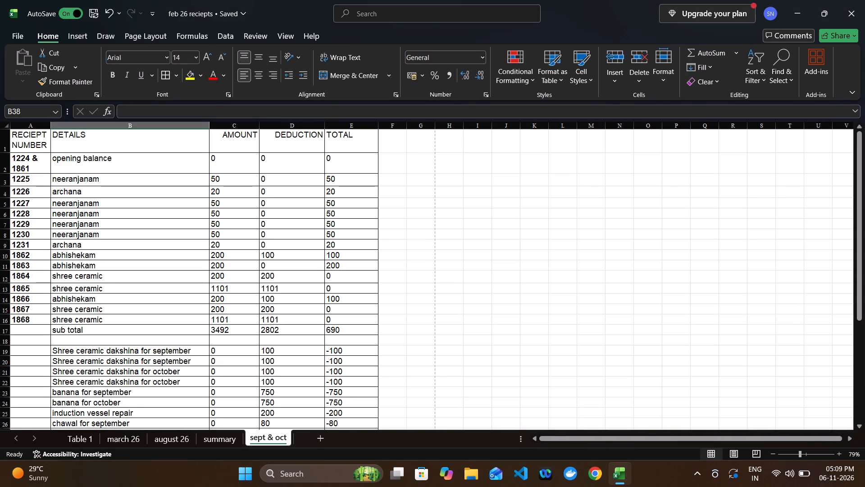
Widen column A of the sept & oct sheet to fit the RECIEPT NUMBER heading in print, and save the workbook.
{"action": "scroll", "coordinate": [85, 139], "scroll_direction": "left", "scroll_amount": 3}
{"action": "scroll", "coordinate": [85, 139], "scroll_direction": "right", "scroll_amount": 7}
{"action": "scroll", "coordinate": [85, 139], "scroll_direction": "up", "scroll_amount": 1}
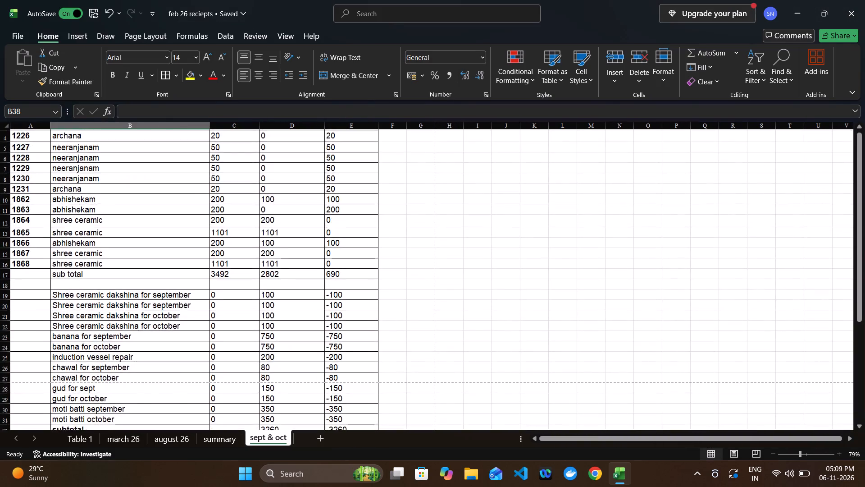
{"action": "scroll", "coordinate": [85, 139], "scroll_direction": "up", "scroll_amount": 1}
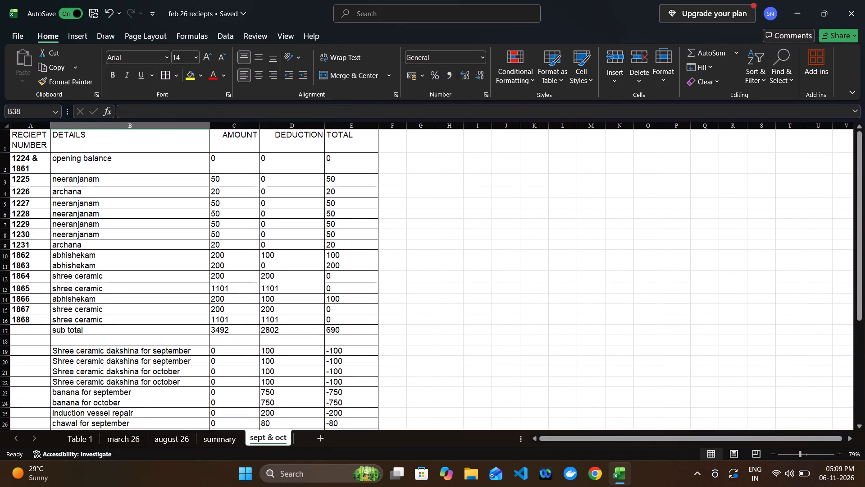
{"action": "left_click", "coordinate": [41, 140]}
{"action": "left_click_drag", "start_coordinate": [52, 127], "coordinate": [63, 128]}
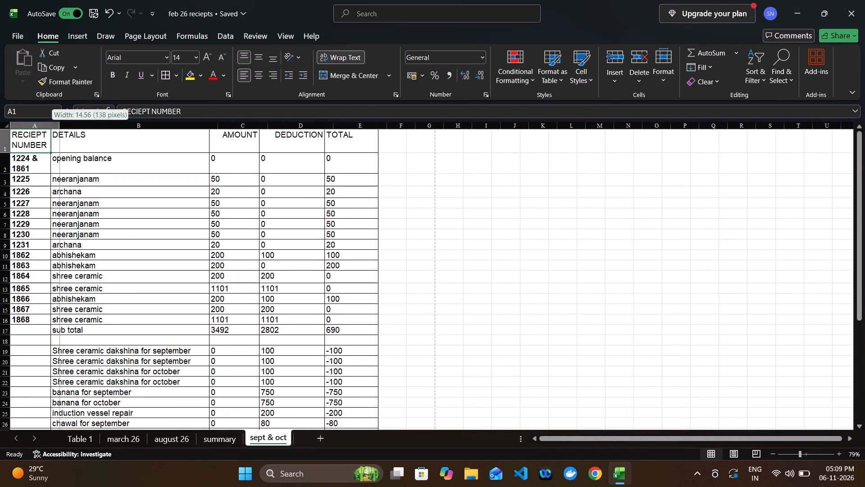
{"action": "left_click_drag", "start_coordinate": [63, 128], "coordinate": [64, 128]}
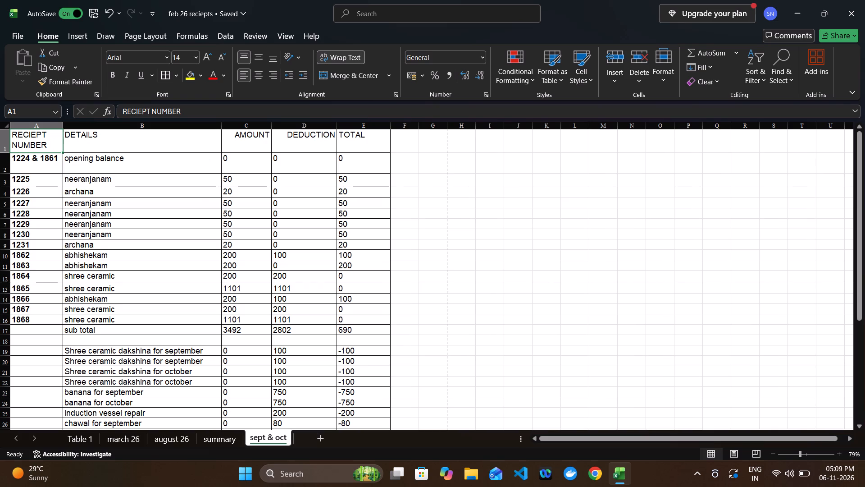
{"action": "key", "text": "ctrl+s"}
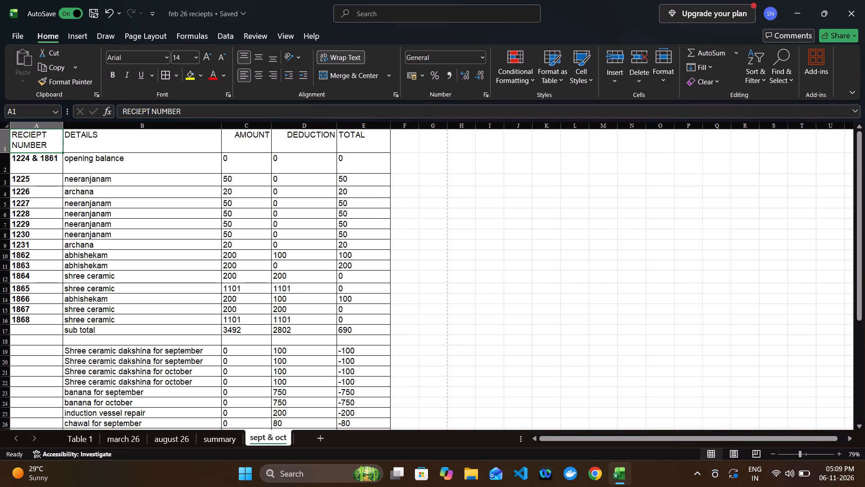
Examine how the sept & oct receipt table falls across the pages in print preview.
{"action": "key", "text": "ctrl+p"}
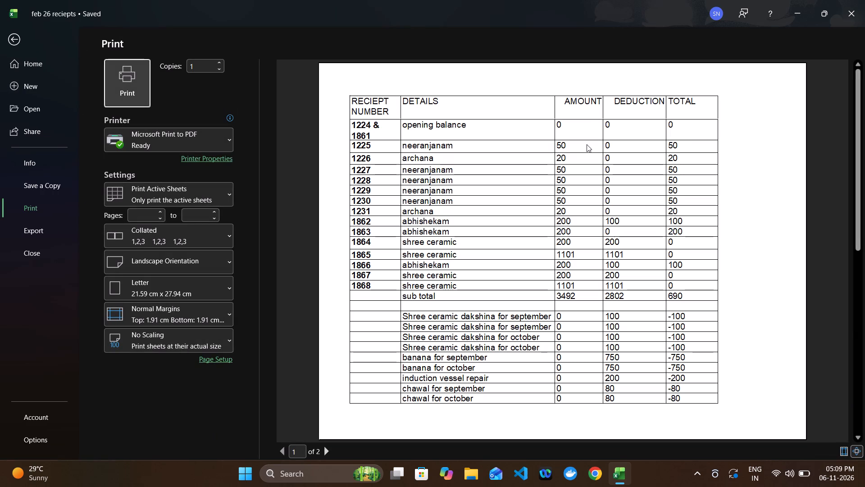
{"action": "scroll", "coordinate": [587, 144], "scroll_direction": "up", "scroll_amount": 1}
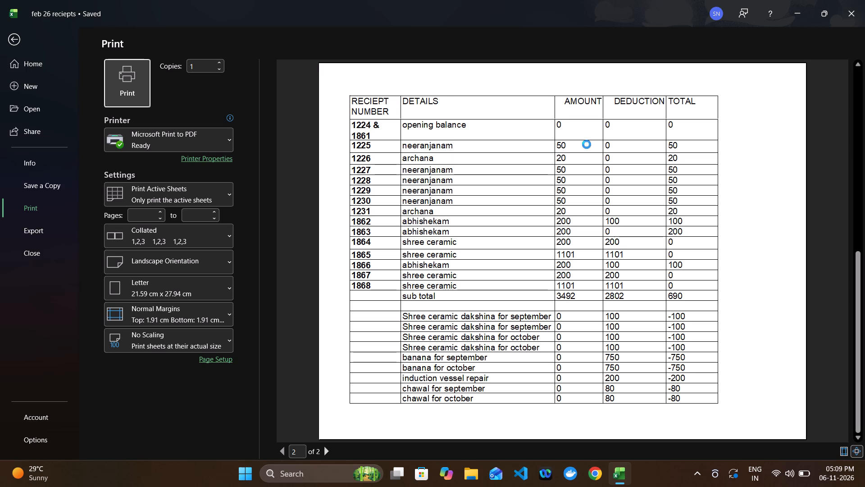
{"action": "scroll", "coordinate": [587, 144], "scroll_direction": "up", "scroll_amount": 2}
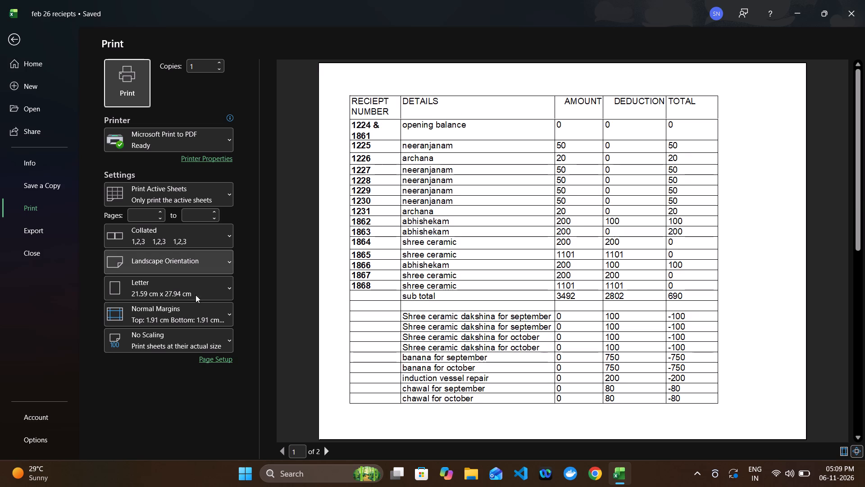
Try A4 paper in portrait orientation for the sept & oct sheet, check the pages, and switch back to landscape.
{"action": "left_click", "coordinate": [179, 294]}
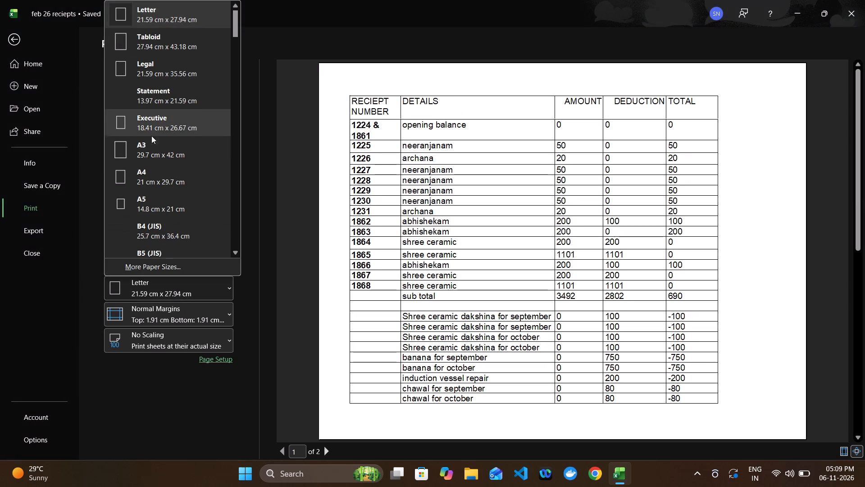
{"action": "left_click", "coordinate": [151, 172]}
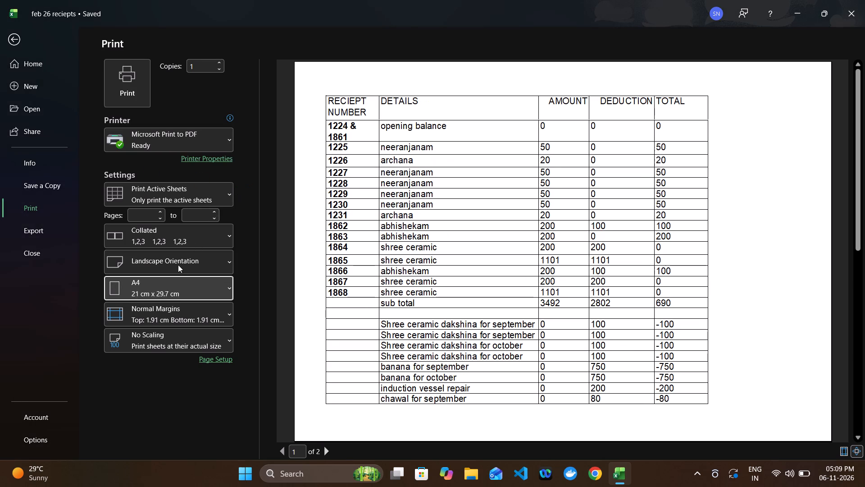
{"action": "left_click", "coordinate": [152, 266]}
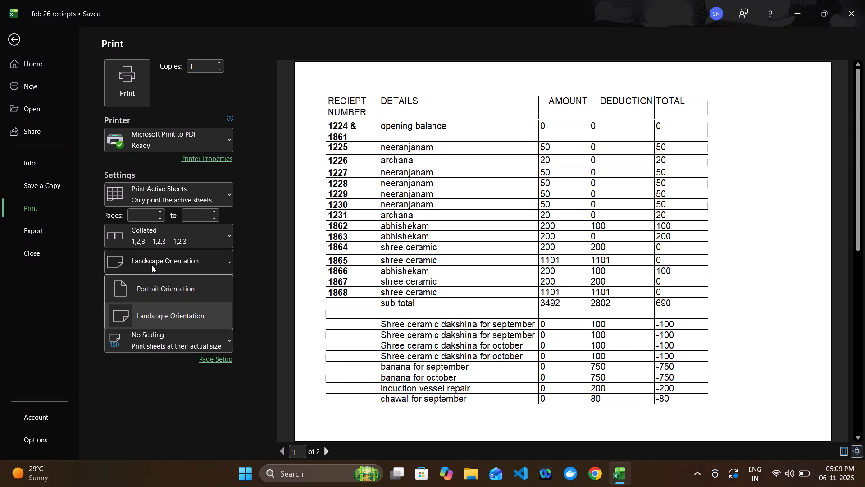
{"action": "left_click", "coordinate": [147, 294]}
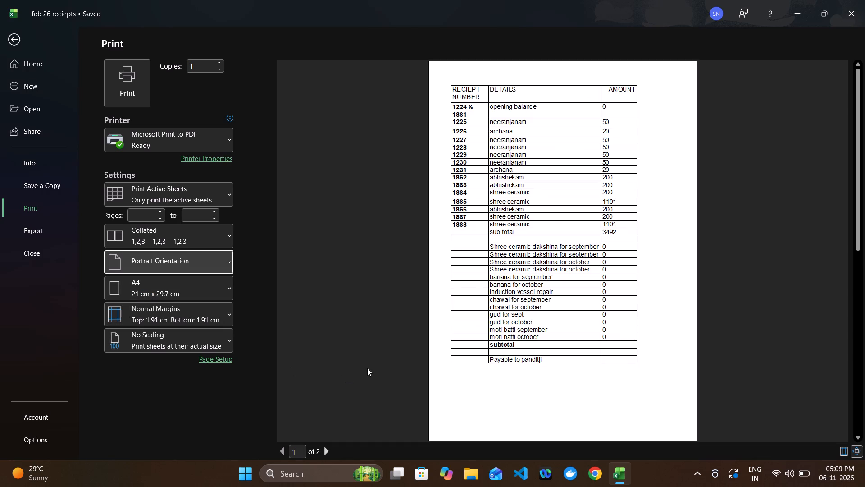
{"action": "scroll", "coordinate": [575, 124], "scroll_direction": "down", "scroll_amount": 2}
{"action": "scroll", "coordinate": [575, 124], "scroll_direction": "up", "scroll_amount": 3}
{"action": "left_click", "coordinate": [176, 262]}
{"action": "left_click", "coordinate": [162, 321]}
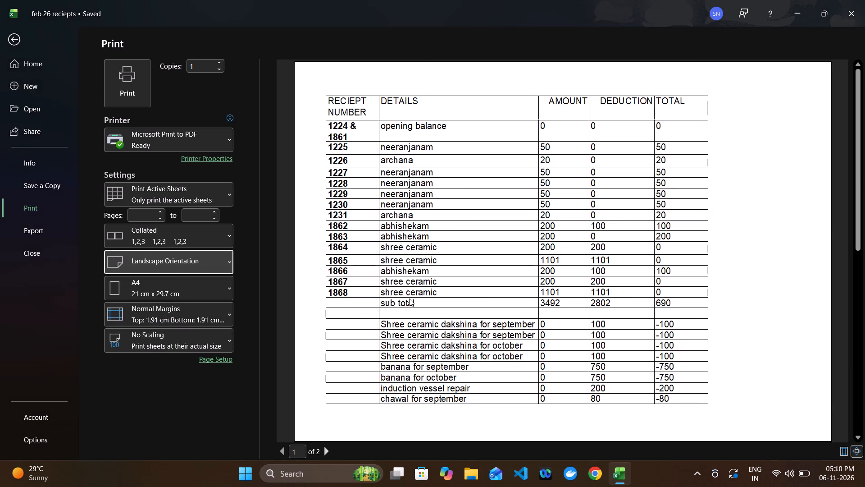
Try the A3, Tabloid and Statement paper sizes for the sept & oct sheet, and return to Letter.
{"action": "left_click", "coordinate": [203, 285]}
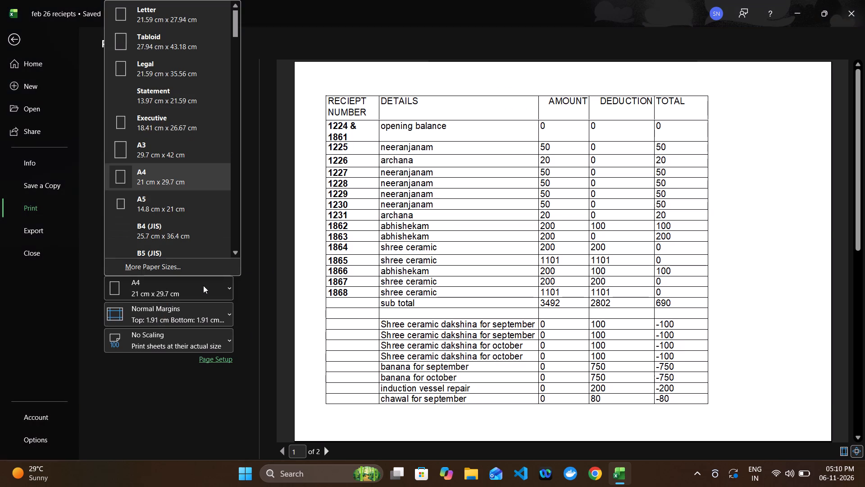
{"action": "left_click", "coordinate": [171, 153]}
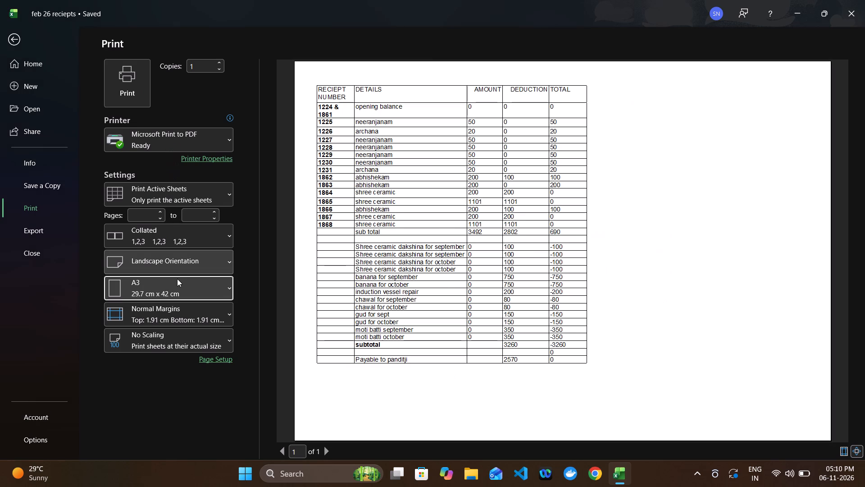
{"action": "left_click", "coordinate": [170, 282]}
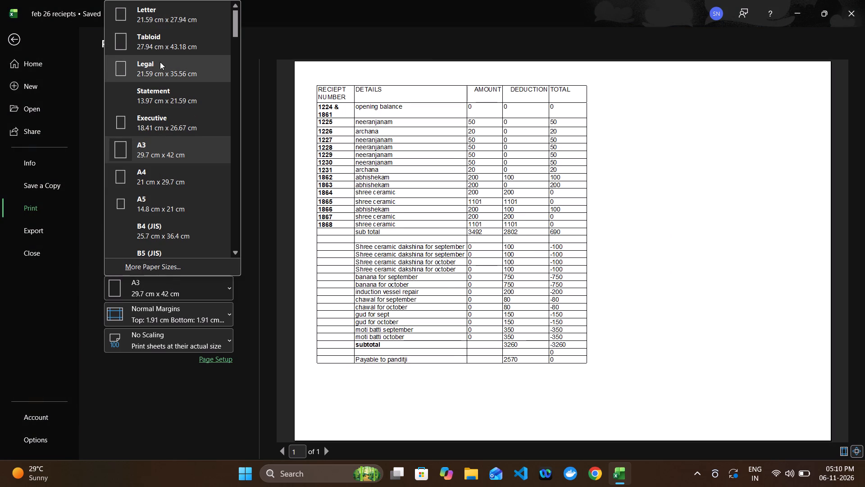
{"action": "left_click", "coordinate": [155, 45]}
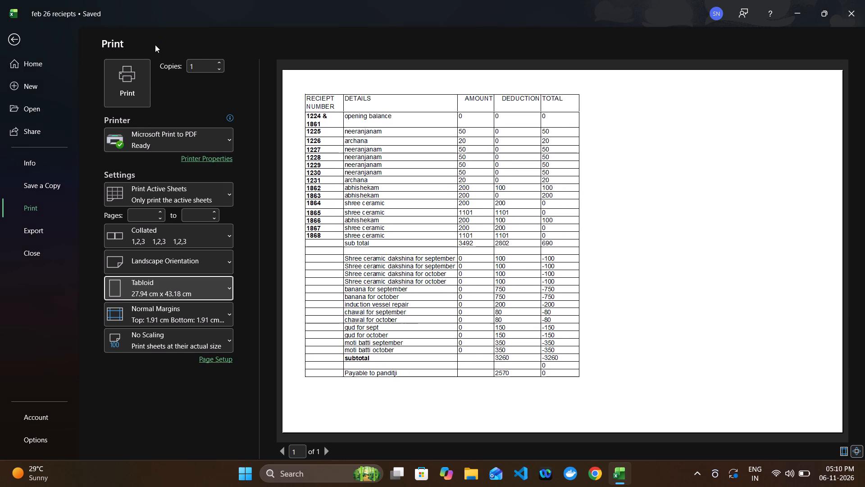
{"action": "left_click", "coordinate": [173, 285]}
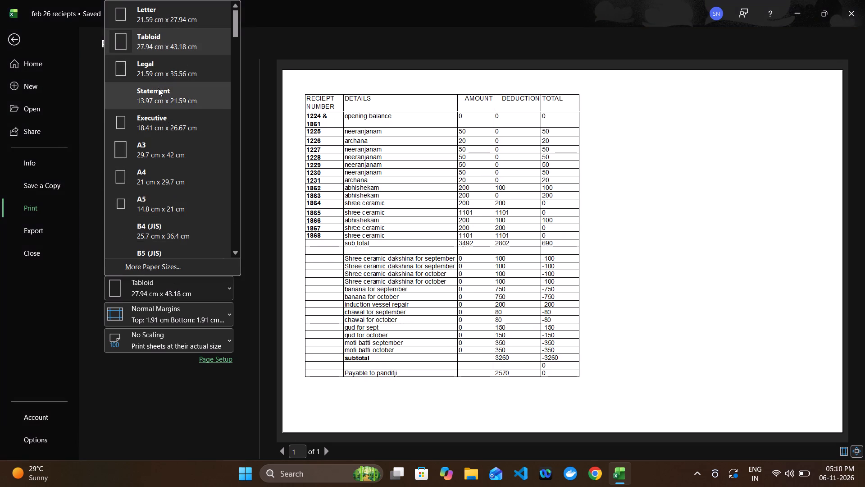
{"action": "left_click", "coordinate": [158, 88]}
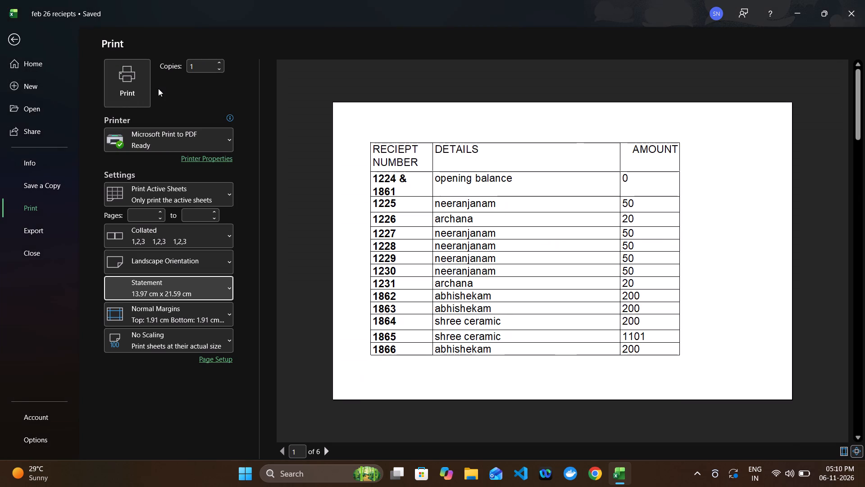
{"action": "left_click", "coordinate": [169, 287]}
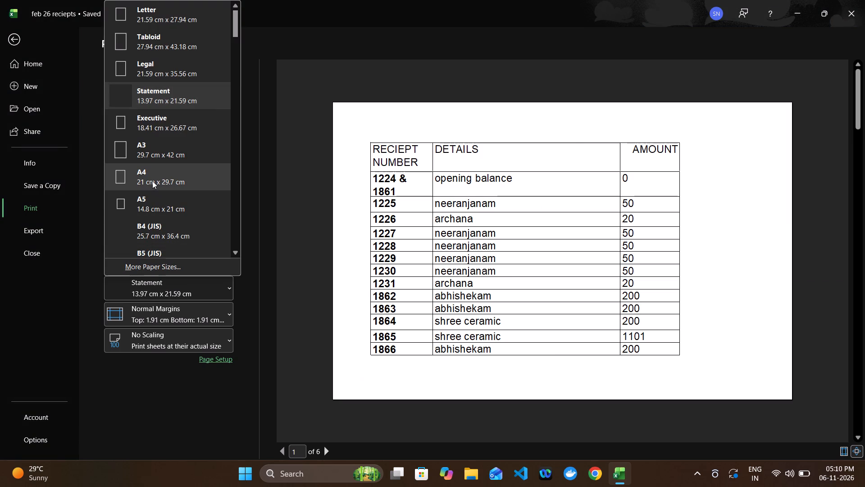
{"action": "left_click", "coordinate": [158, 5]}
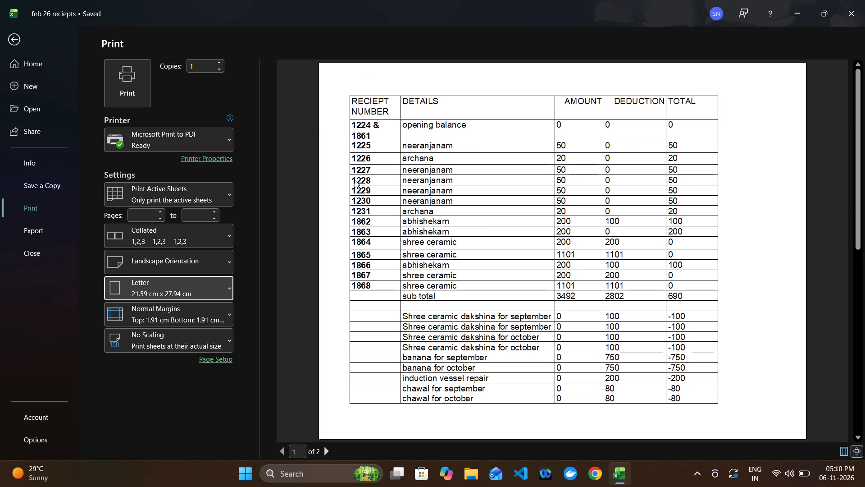
Print the sept & oct sheet with Microsoft Print to PDF, saving it to the Desktop as sept&oct.
{"action": "left_click", "coordinate": [139, 148]}
{"action": "left_click", "coordinate": [162, 172]}
{"action": "scroll", "coordinate": [427, 269], "scroll_direction": "up", "scroll_amount": 1}
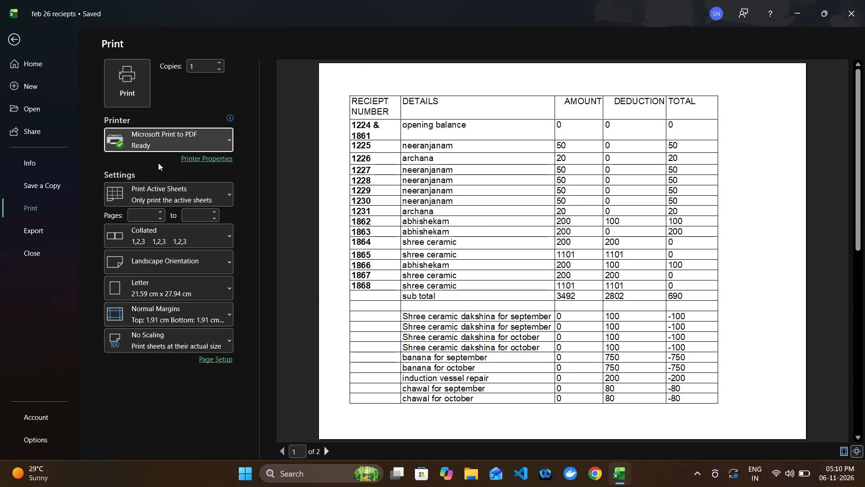
{"action": "left_click", "coordinate": [140, 91]}
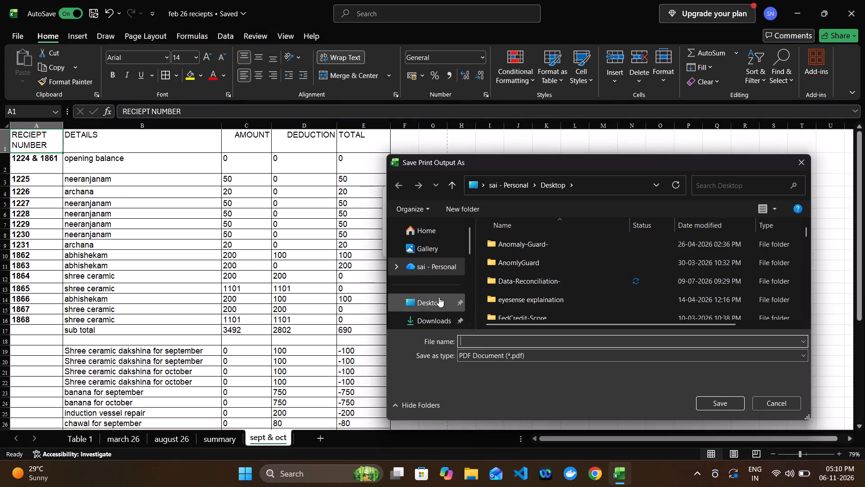
{"action": "type", "text": "sep"}
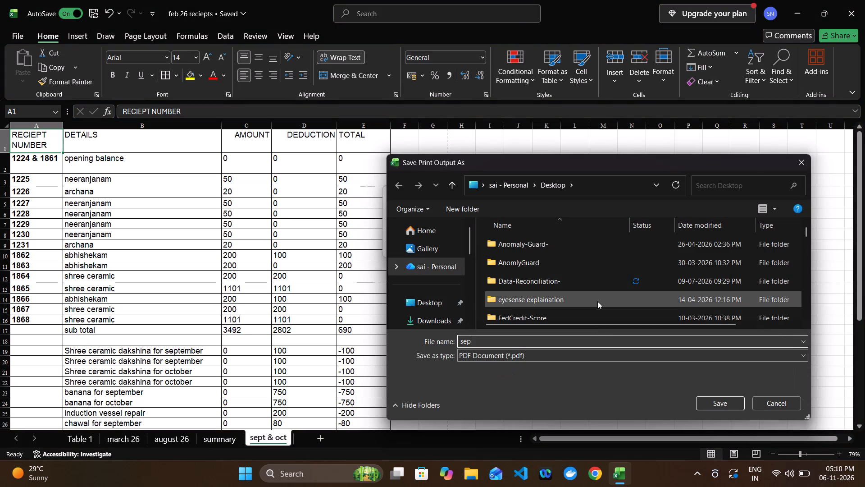
{"action": "key", "text": "t"}
{"action": "key", "text": "shift+ampersand"}
{"action": "type", "text": "oct"}
{"action": "key", "text": "Return"}
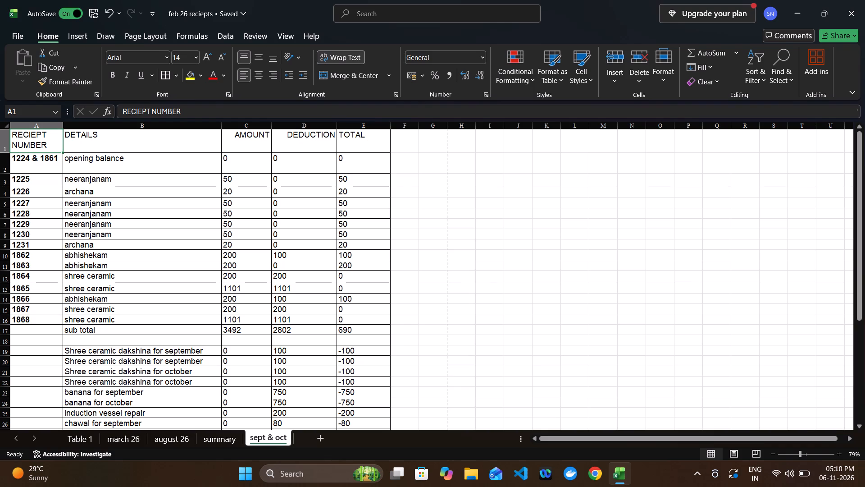
Search Windows for "sep" to locate the exported PDF.
{"action": "left_click", "coordinate": [326, 473]}
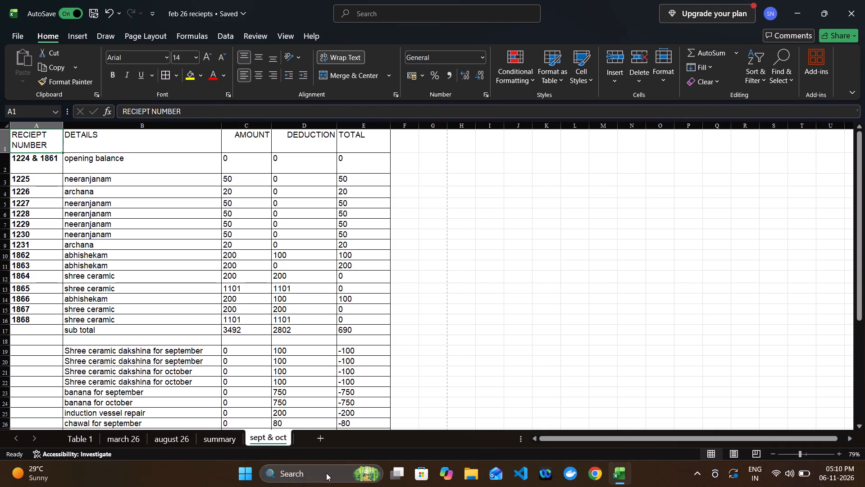
{"action": "type", "text": "se"}
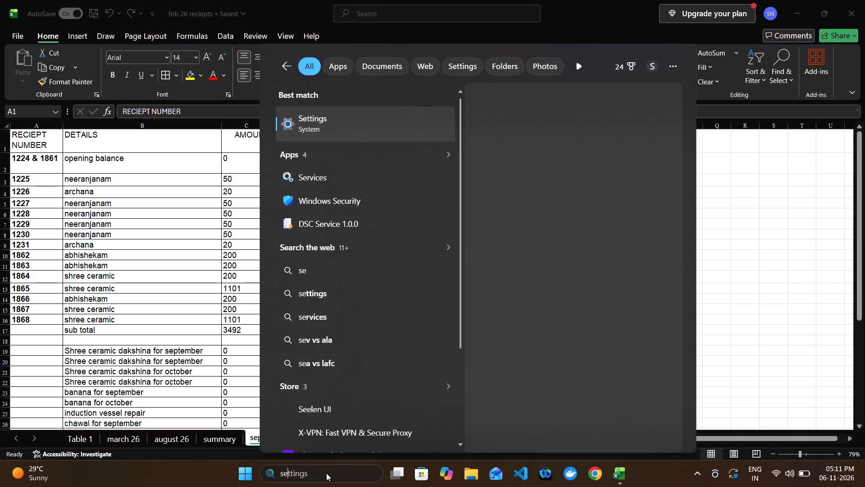
{"action": "key", "text": "p"}
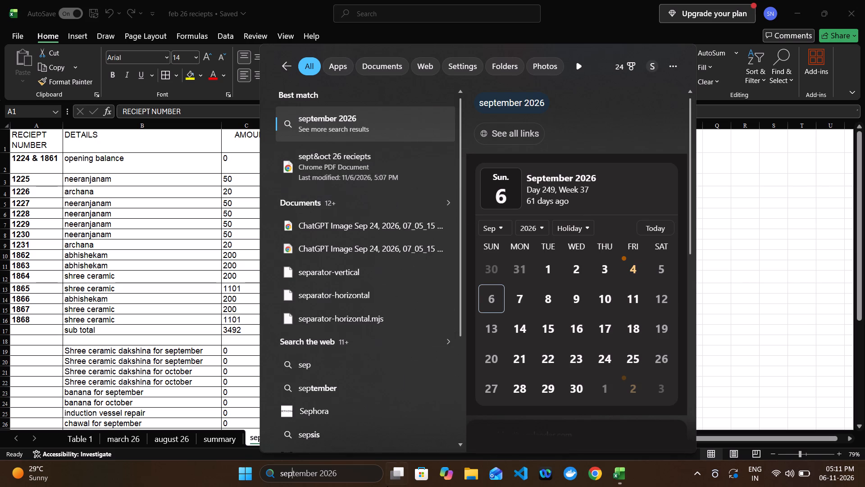
Look for the exported PDF among File Explorer's recent files and in the Documents folder, and return to the feb 26 reciepts workbook.
{"action": "left_click", "coordinate": [466, 476]}
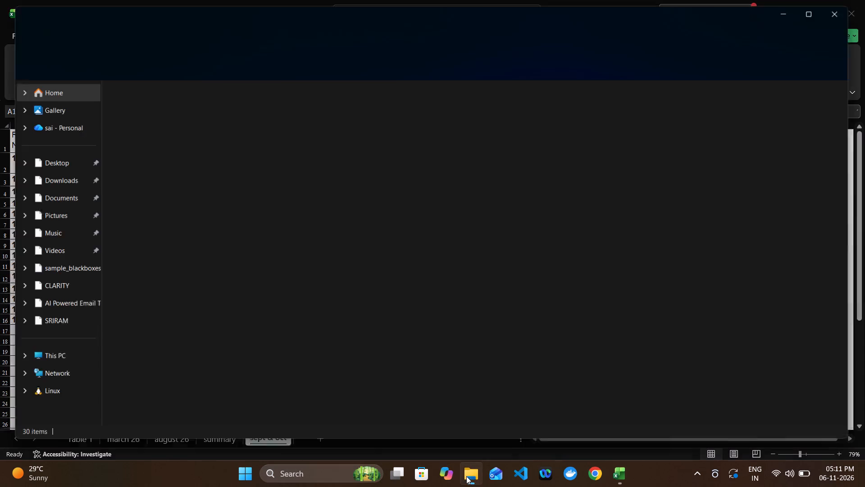
{"action": "scroll", "coordinate": [242, 281], "scroll_direction": "up", "scroll_amount": 2}
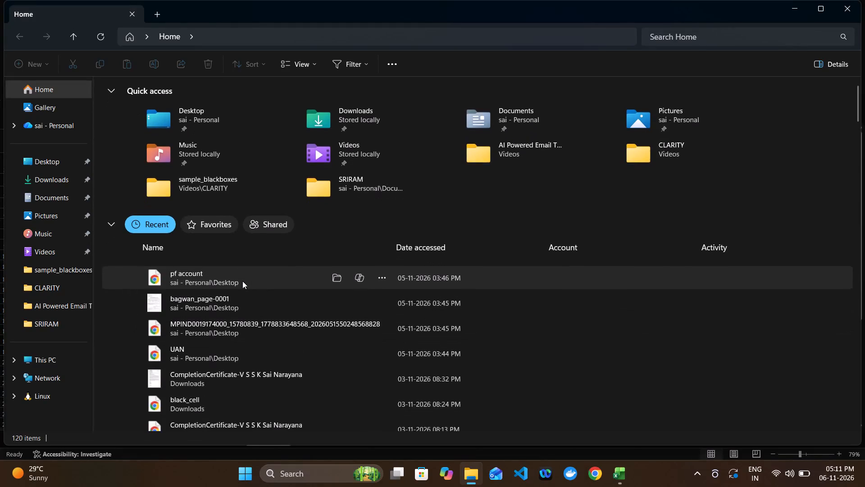
{"action": "scroll", "coordinate": [242, 281], "scroll_direction": "up", "scroll_amount": 3}
{"action": "scroll", "coordinate": [242, 281], "scroll_direction": "down", "scroll_amount": 6}
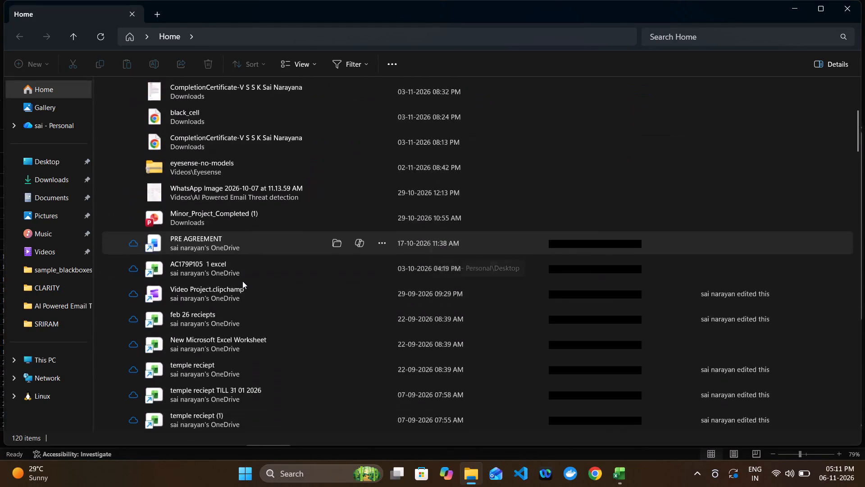
{"action": "scroll", "coordinate": [242, 281], "scroll_direction": "up", "scroll_amount": 6}
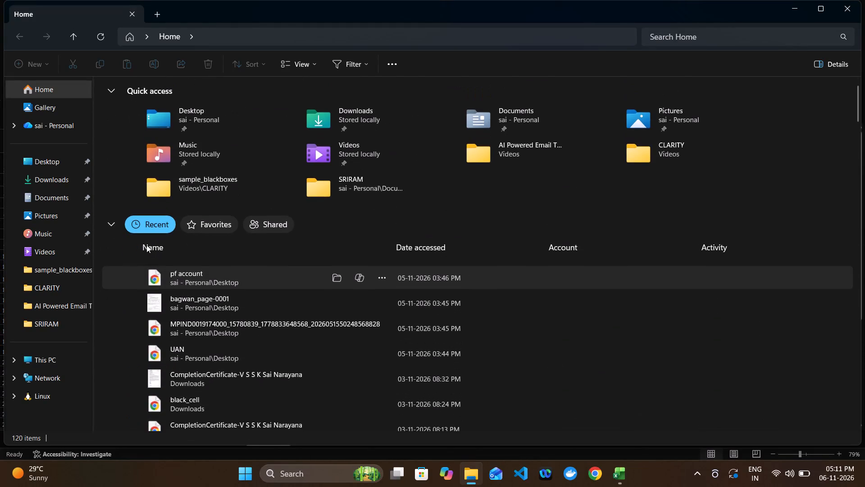
{"action": "left_click", "coordinate": [50, 188]}
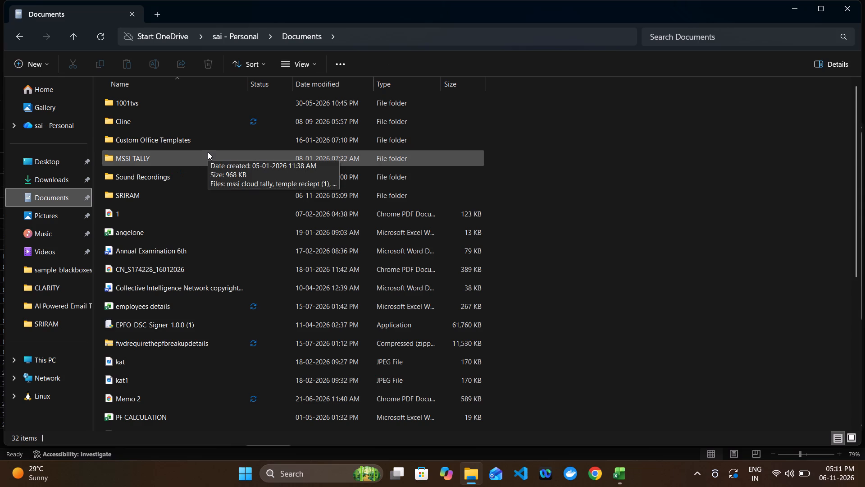
{"action": "key", "text": "space"}
{"action": "key", "text": "Tab"}
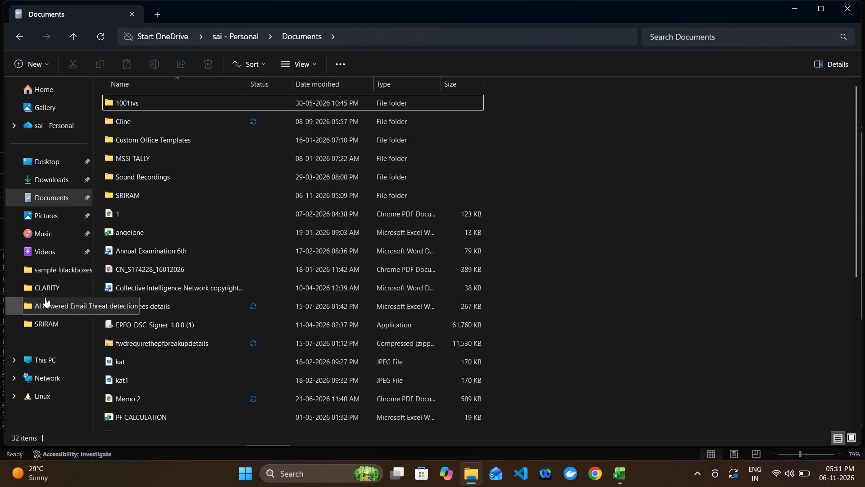
{"action": "key", "text": "alt+Tab"}
{"action": "left_click", "coordinate": [473, 286]}
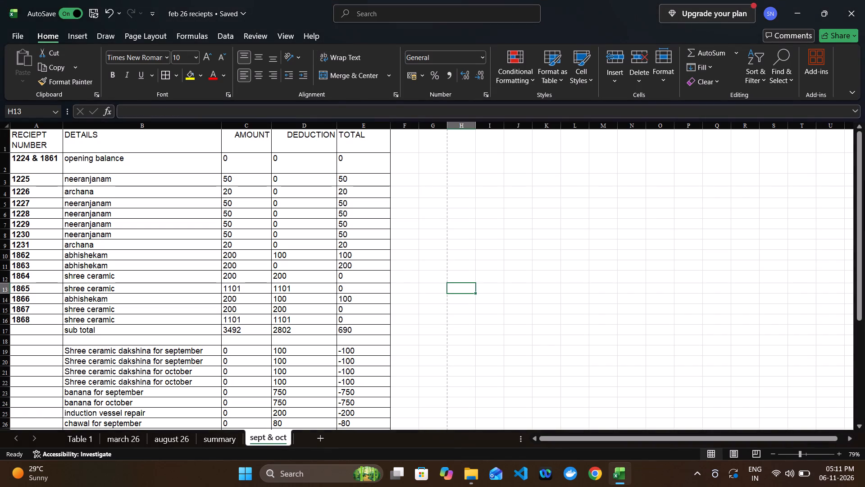
Start another Microsoft Print to PDF output of the sept & oct sheet to check which folder it saves to.
{"action": "key", "text": "alt+Tab"}
{"action": "key", "text": "alt+Tab"}
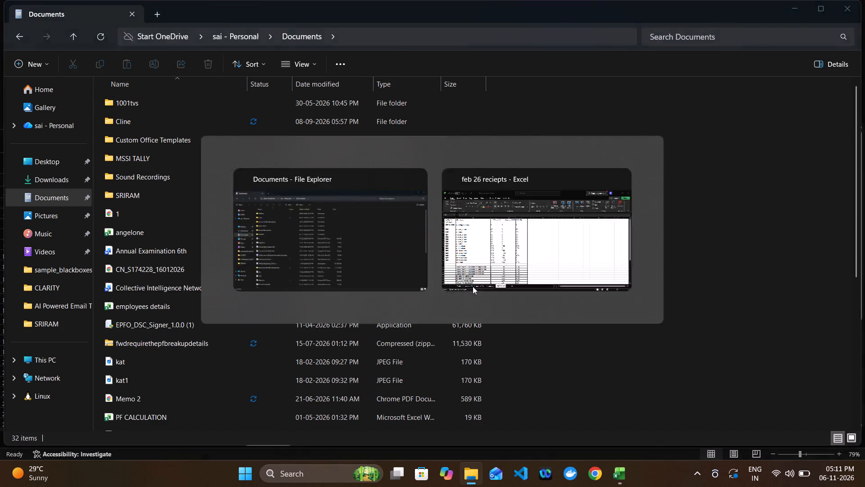
{"action": "key", "text": "ctrl+p"}
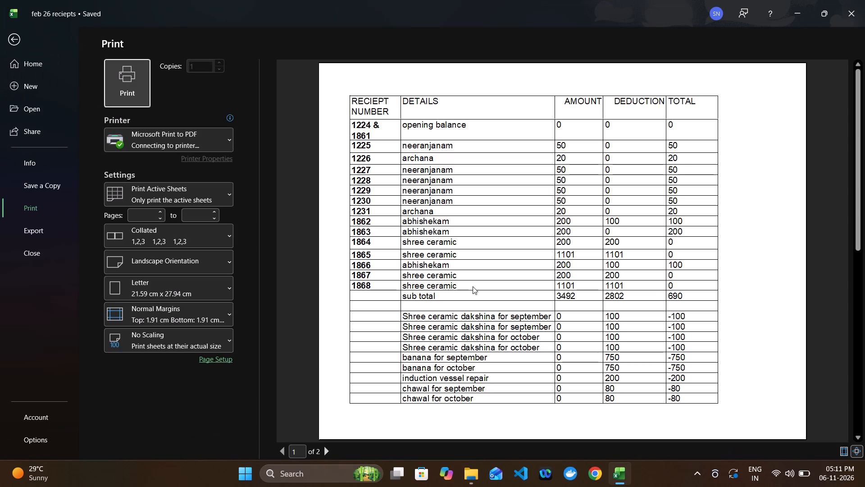
{"action": "key", "text": "Return"}
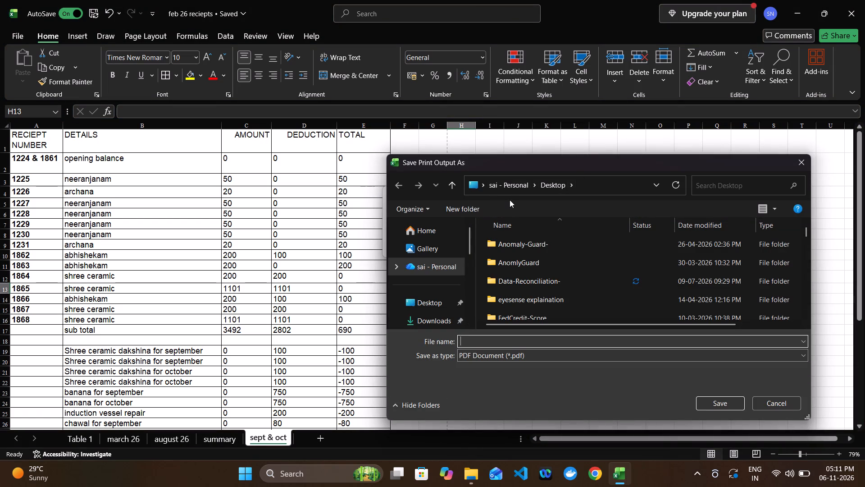
Switch to File Explorer and open the sept&oct PDF from the Desktop folder.
{"action": "key", "text": "alt+Tab"}
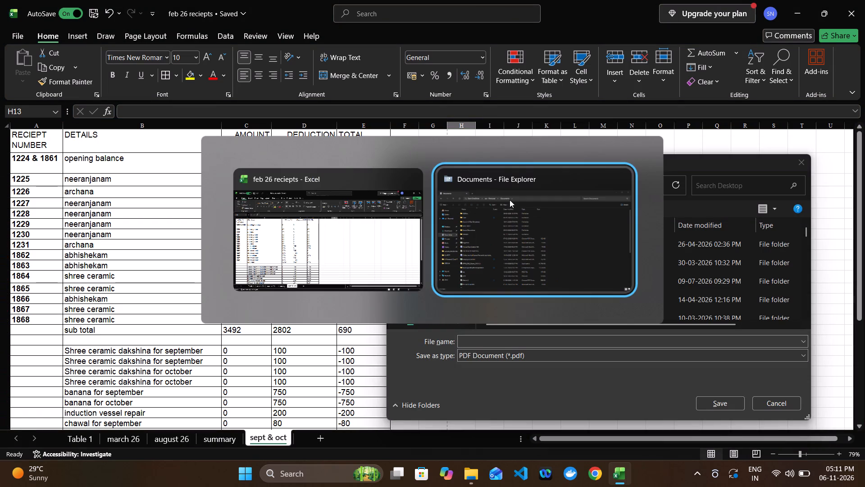
{"action": "left_click", "coordinate": [56, 160]}
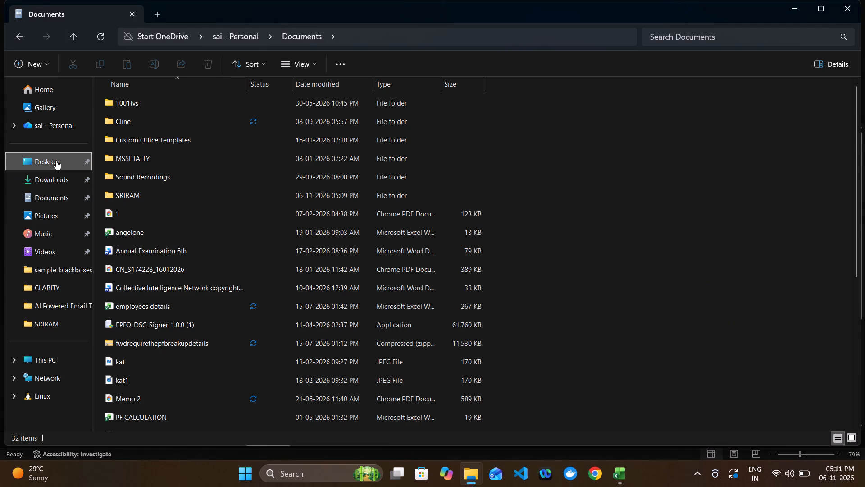
{"action": "left_click", "coordinate": [208, 164]}
{"action": "key", "text": "s"}
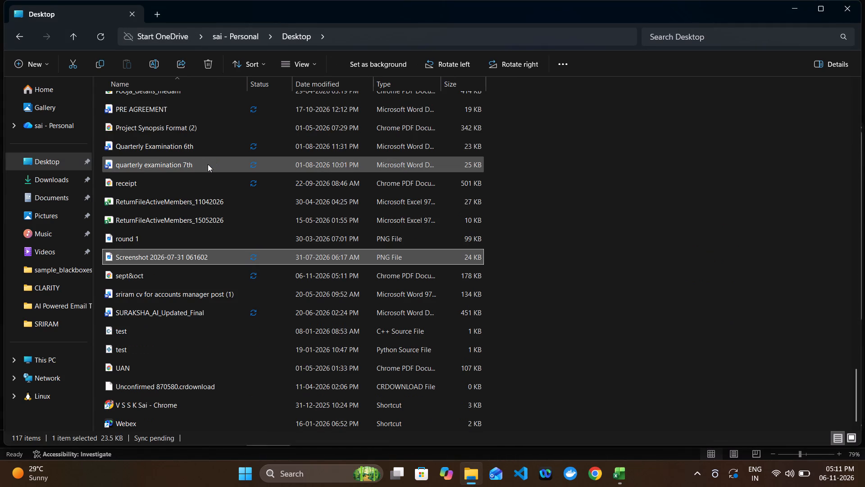
{"action": "left_click", "coordinate": [247, 278]}
{"action": "key", "text": "Return"}
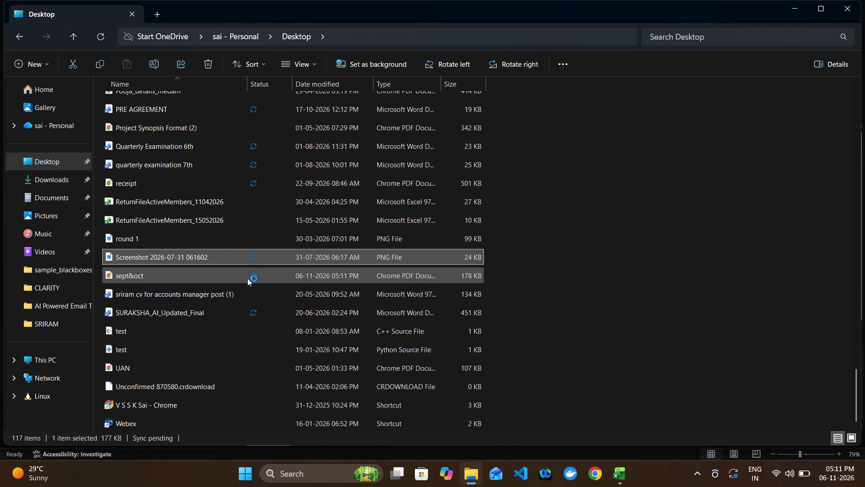
Return to Excel, cancel the pending PDF save, and close the feb 26 reciepts workbook.
{"action": "key", "text": "alt+Tab"}
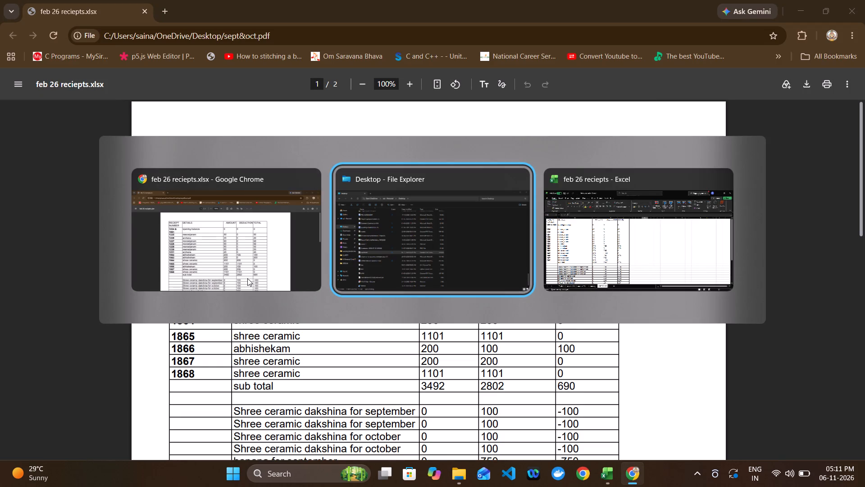
{"action": "key", "text": "alt+Tab"}
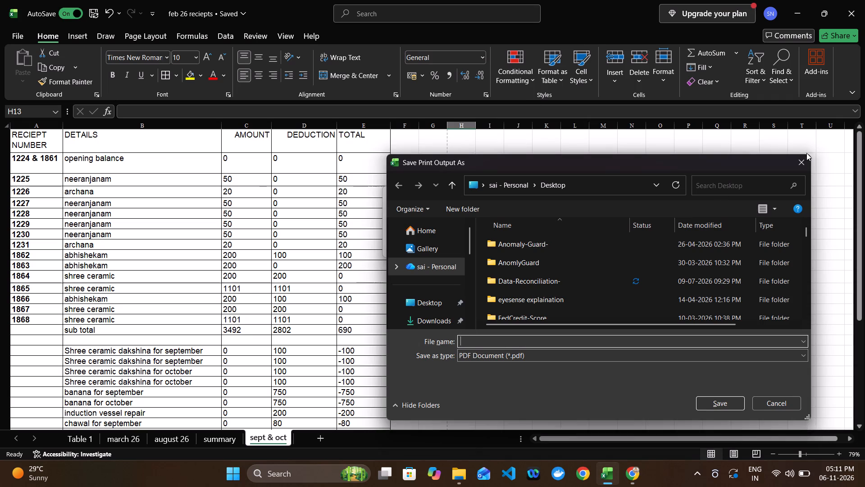
{"action": "left_click", "coordinate": [804, 163]}
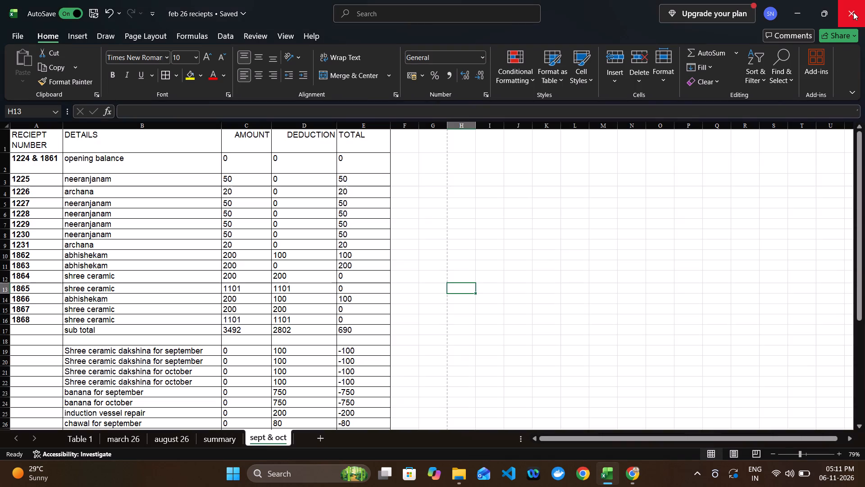
{"action": "left_click", "coordinate": [853, 12]}
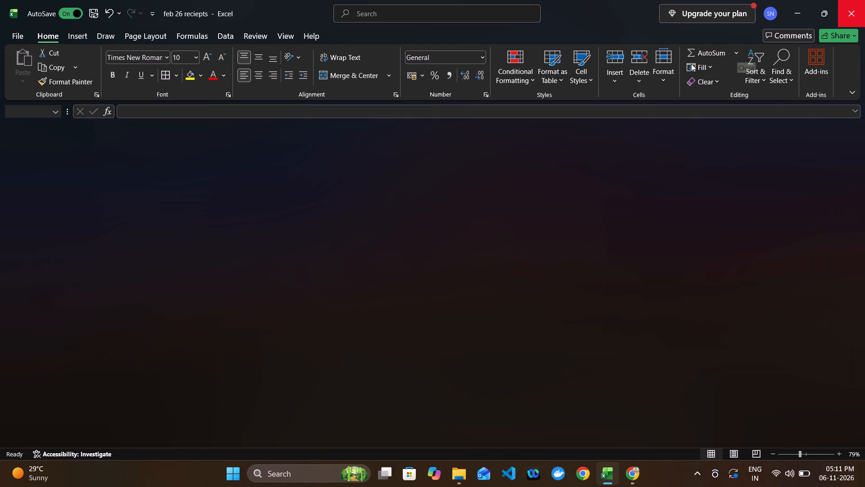
Review both pages of the sept&oct PDF in Chrome, from the receipt rows to the Payable to panditji row.
{"action": "scroll", "coordinate": [471, 295], "scroll_direction": "up", "scroll_amount": 1}
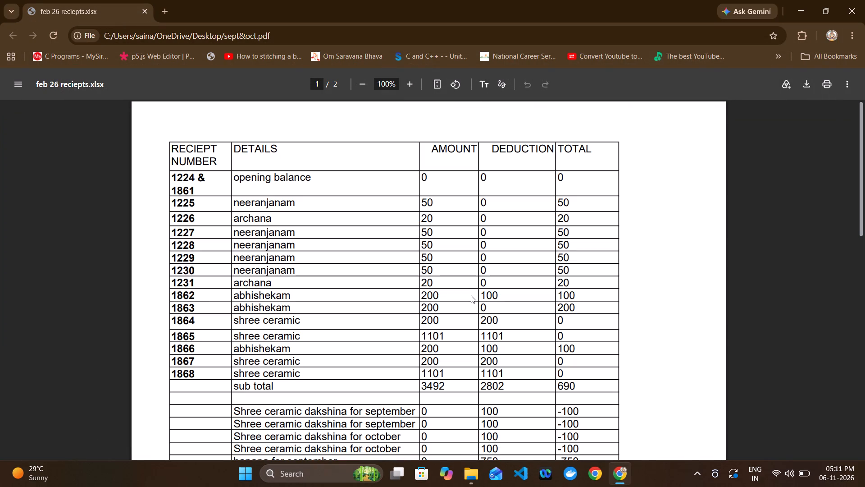
{"action": "scroll", "coordinate": [471, 295], "scroll_direction": "up", "scroll_amount": 2}
{"action": "scroll", "coordinate": [471, 295], "scroll_direction": "down", "scroll_amount": 3}
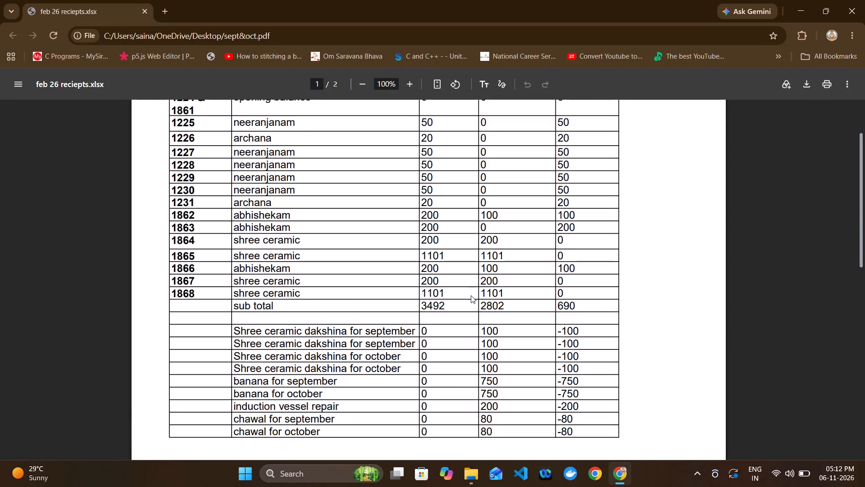
{"action": "scroll", "coordinate": [471, 295], "scroll_direction": "down", "scroll_amount": 3}
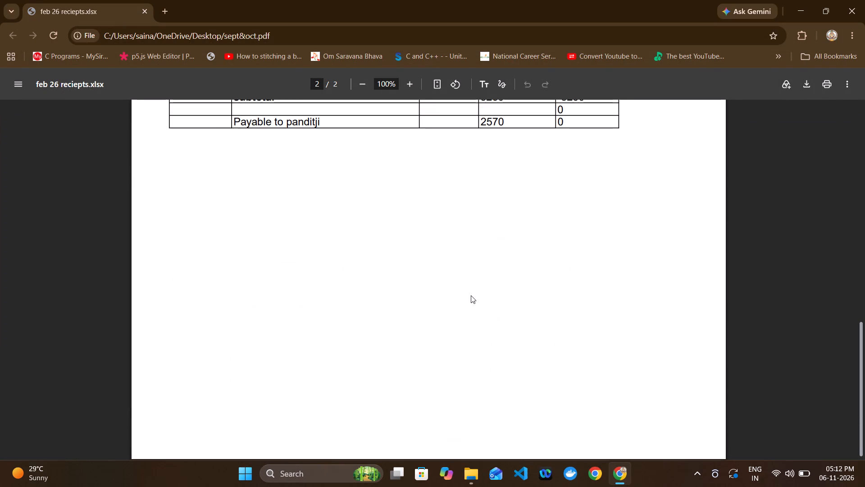
Open a new browser tab alongside the sept&oct PDF.
{"action": "left_click", "coordinate": [164, 8]}
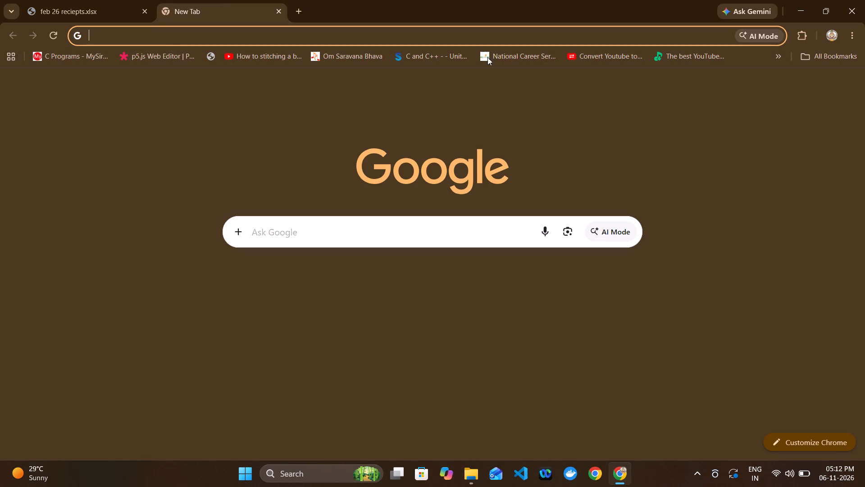
{"action": "scroll", "coordinate": [591, 480], "scroll_direction": "right", "scroll_amount": 1}
{"action": "left_click", "coordinate": [592, 480]}
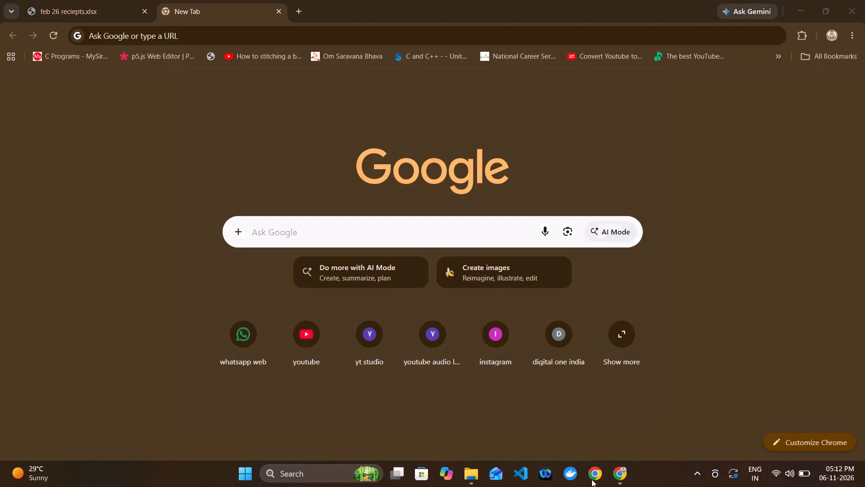
{"action": "scroll", "coordinate": [514, 235], "scroll_direction": "down", "scroll_amount": 2}
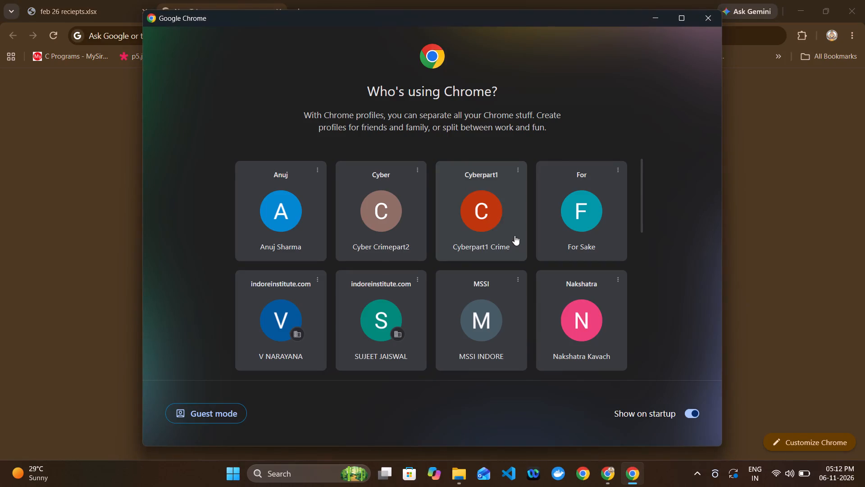
{"action": "scroll", "coordinate": [514, 235], "scroll_direction": "down", "scroll_amount": 5}
{"action": "left_click", "coordinate": [474, 231]}
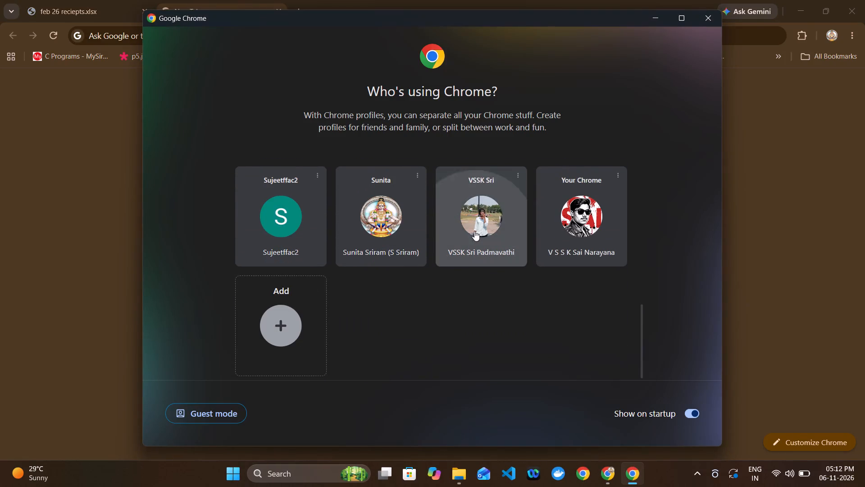
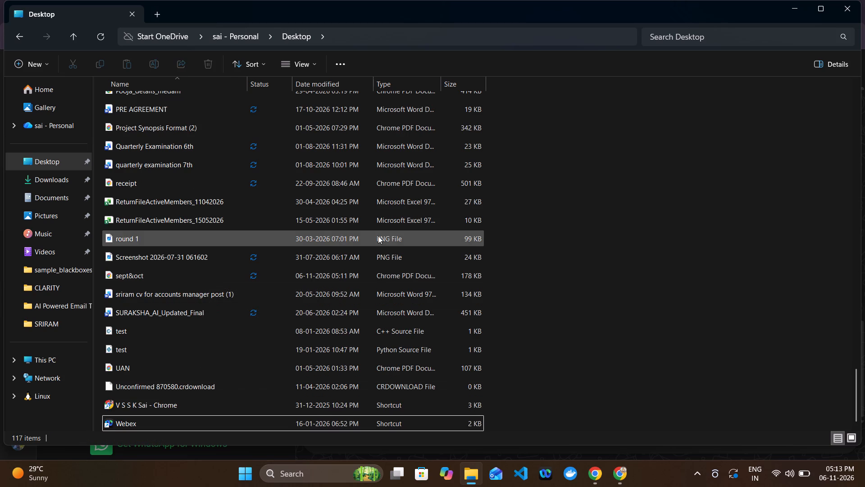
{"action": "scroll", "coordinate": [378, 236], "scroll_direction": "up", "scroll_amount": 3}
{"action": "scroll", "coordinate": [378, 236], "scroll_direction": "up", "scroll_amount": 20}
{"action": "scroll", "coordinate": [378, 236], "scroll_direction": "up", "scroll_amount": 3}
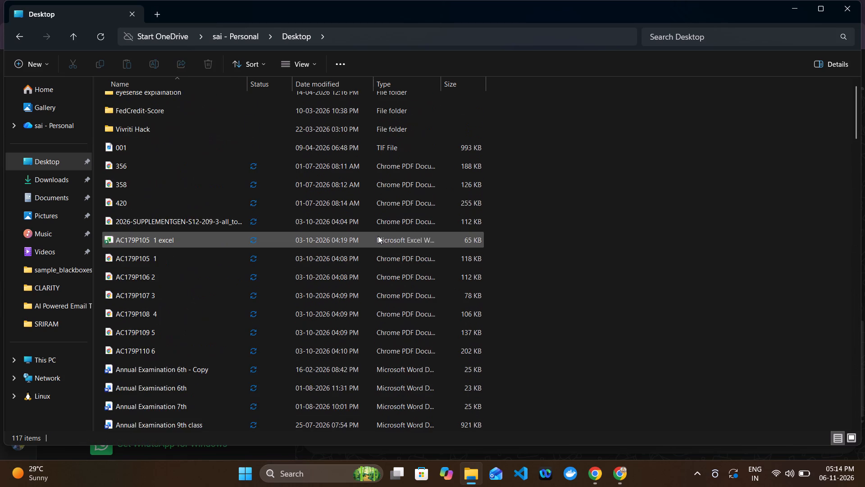
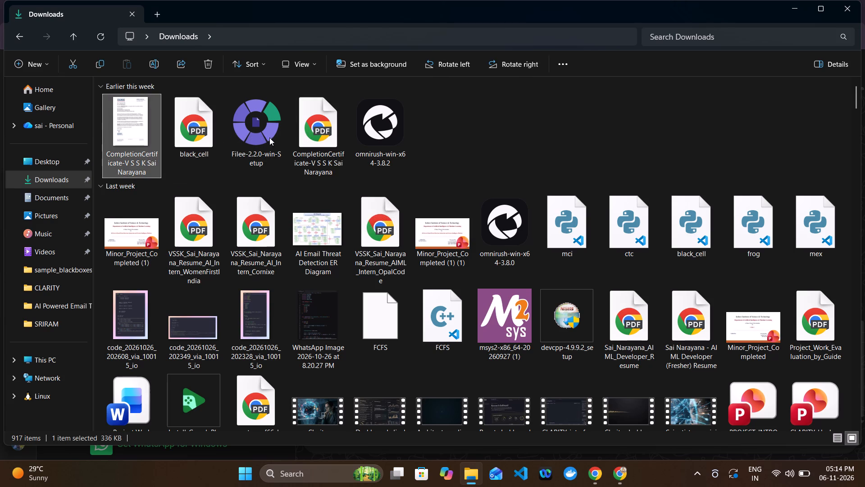
Move the completion certificate JPG image in the Downloads folder to the Recycle Bin.
{"action": "key", "text": "shift+Delete"}
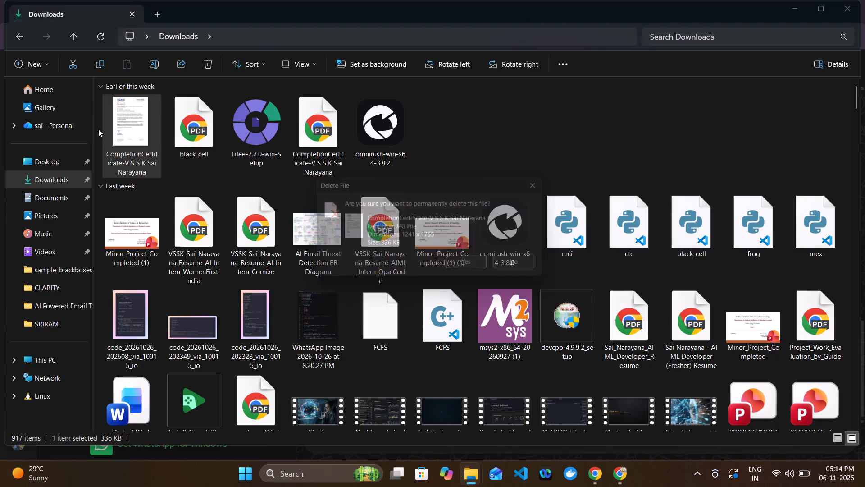
{"action": "key", "text": "Escape"}
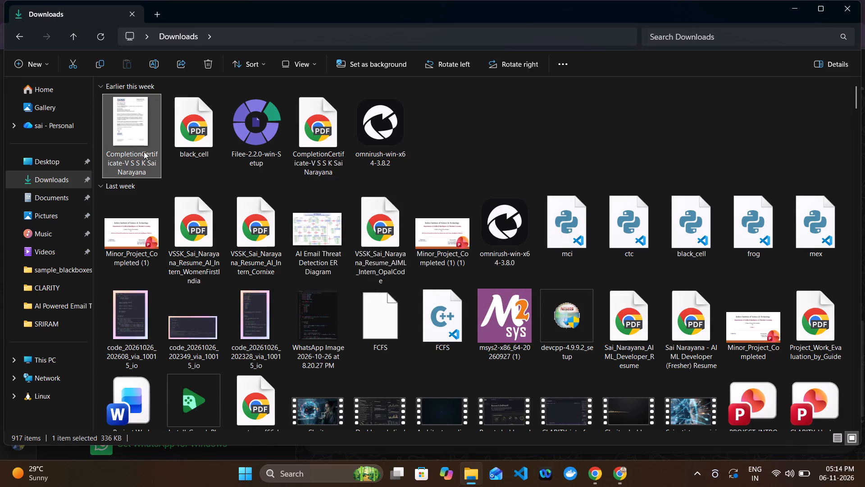
{"action": "key", "text": "Delete"}
Open the completion certificate PDF from the Downloads folder for viewing.
{"action": "left_click", "coordinate": [258, 128]}
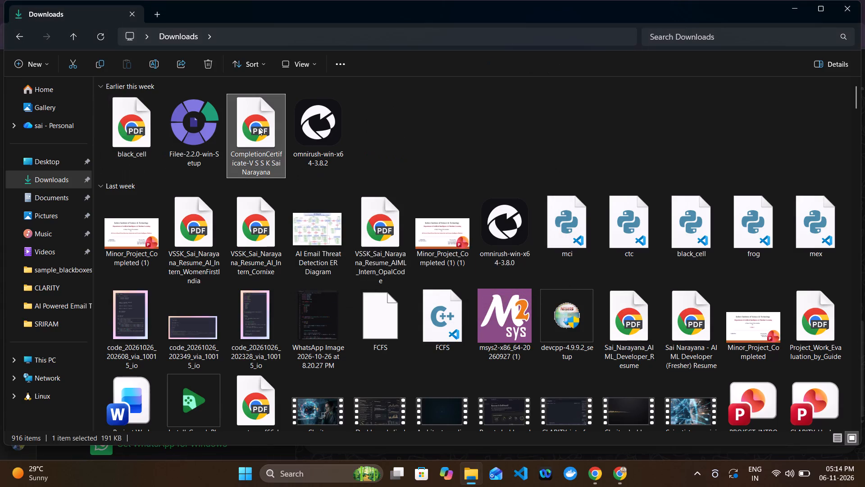
{"action": "double_click", "coordinate": [258, 128]}
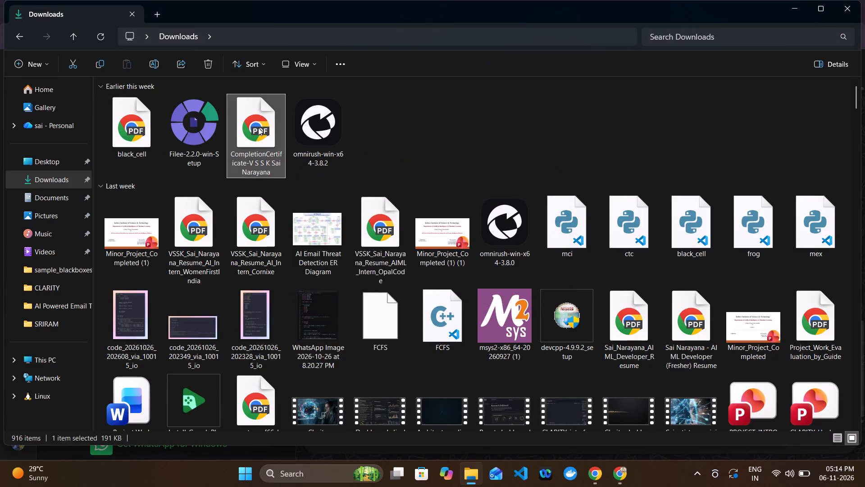